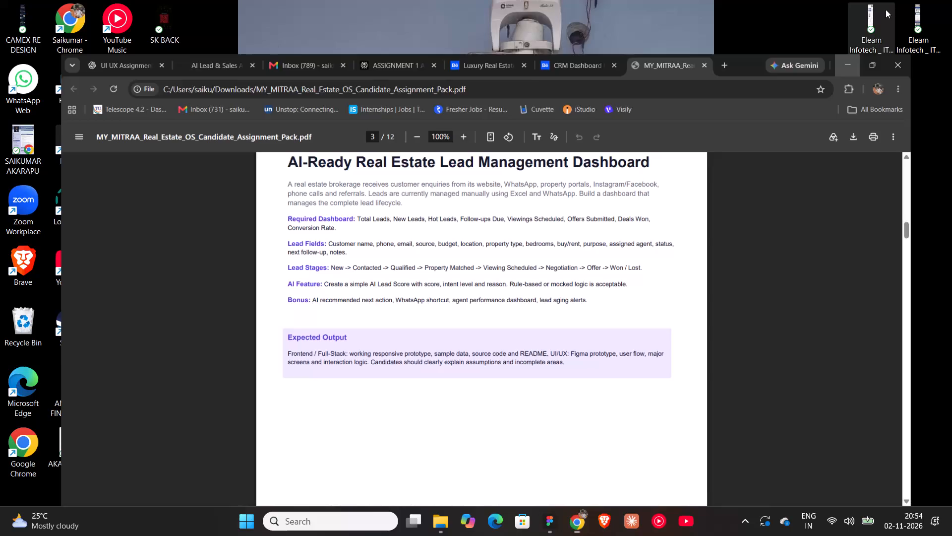
Launch the Kuro application from its desktop shortcut.
{"action": "double_click", "coordinate": [168, 76]}
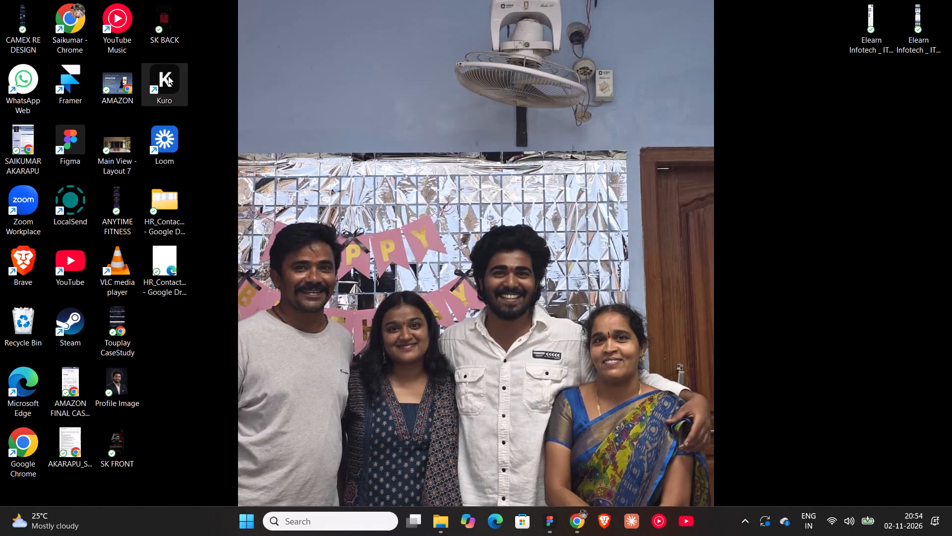
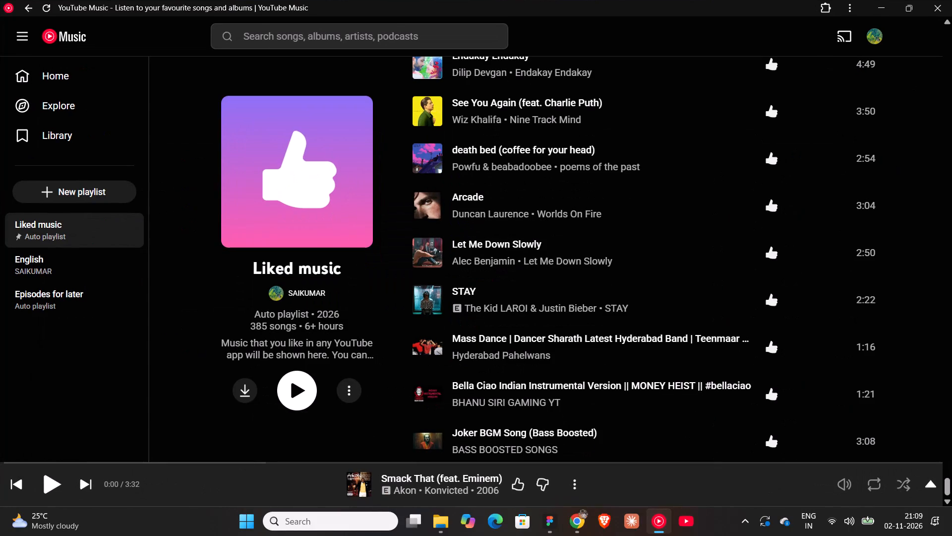
Put the YouTube Music window away and switch to the untitled Figma design file.
{"action": "left_click", "coordinate": [881, 7]}
{"action": "left_click", "coordinate": [558, 519]}
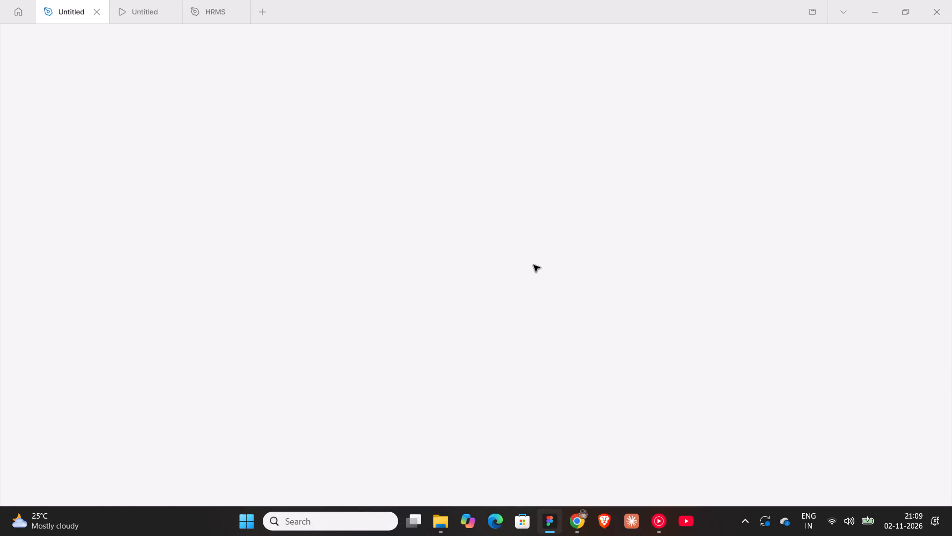
{"action": "left_click", "coordinate": [464, 251]}
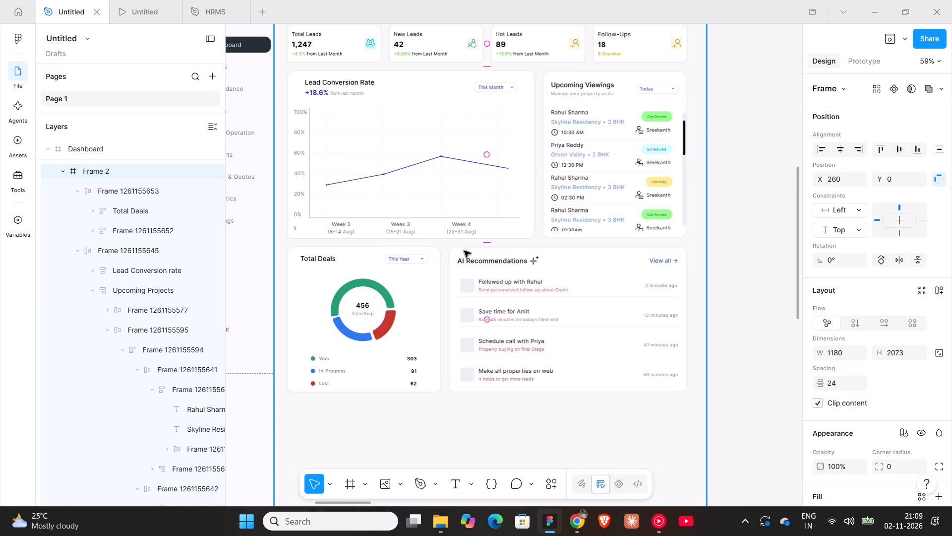
Deselect the dashboard's content frame and collapse all layers in the layer list.
{"action": "scroll", "coordinate": [436, 243], "scroll_direction": "down", "scroll_amount": 9, "text": "ctrl"}
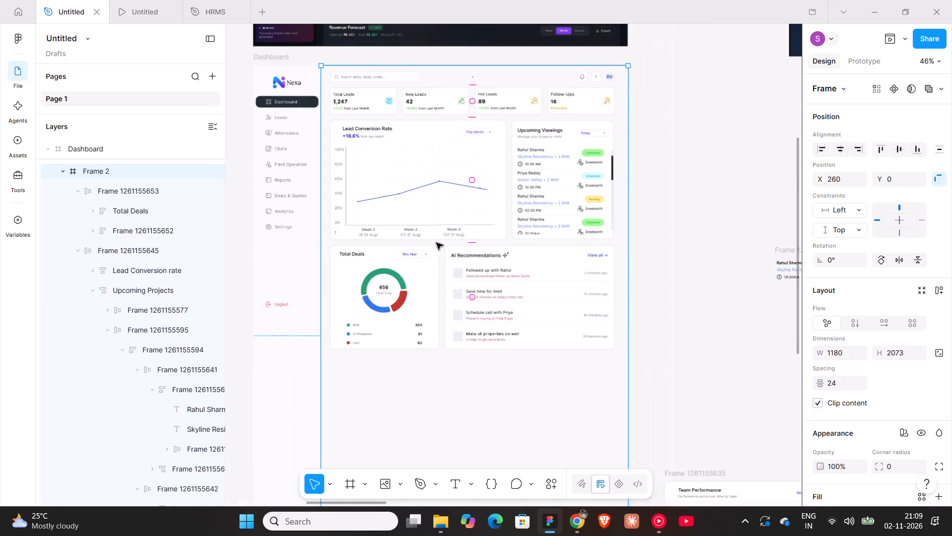
{"action": "left_click", "coordinate": [636, 191]}
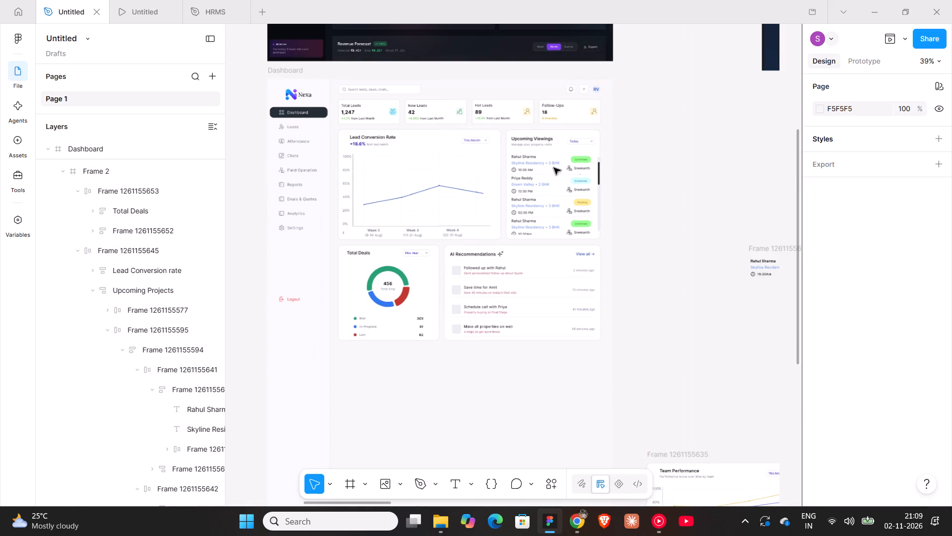
{"action": "scroll", "coordinate": [504, 158], "scroll_direction": "up", "scroll_amount": 3, "text": "ctrl"}
{"action": "scroll", "coordinate": [504, 158], "scroll_direction": "up", "scroll_amount": 3, "text": "shift"}
{"action": "left_click", "coordinate": [214, 124]}
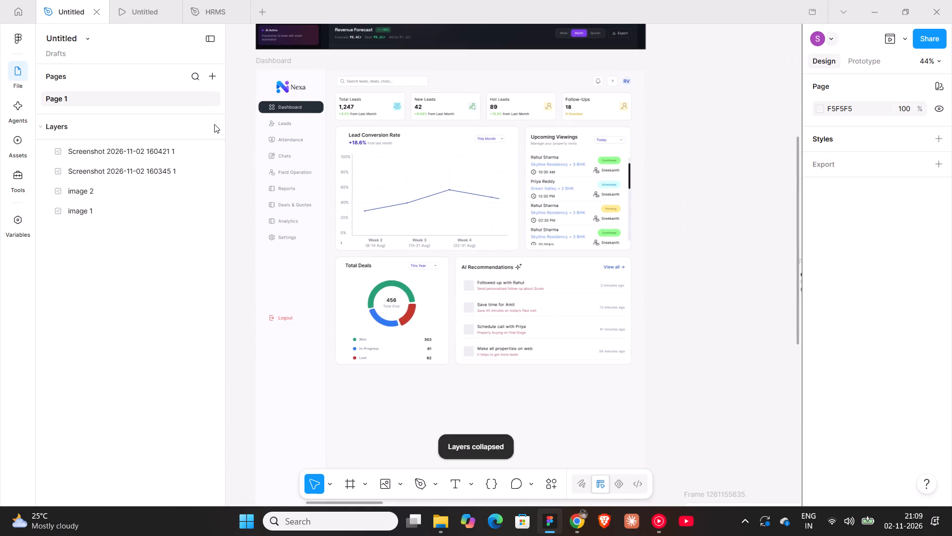
Capture a screen snip of the Dashboard frame, from its title to just below the Total Deals and AI Recommendations cards.
{"action": "scroll", "coordinate": [440, 220], "scroll_direction": "up", "scroll_amount": 2}
{"action": "scroll", "coordinate": [440, 220], "scroll_direction": "up", "scroll_amount": 3, "text": "shift"}
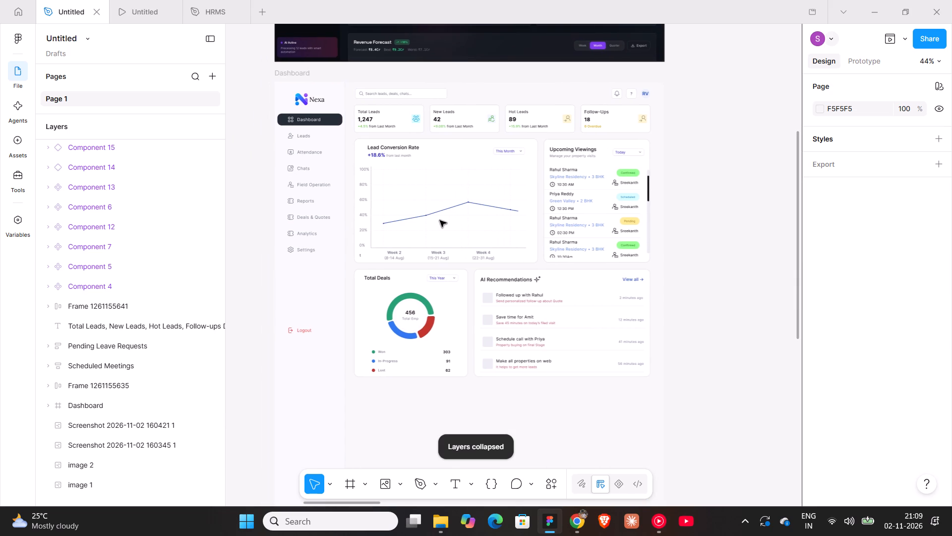
{"action": "key", "text": "shift+super+s"}
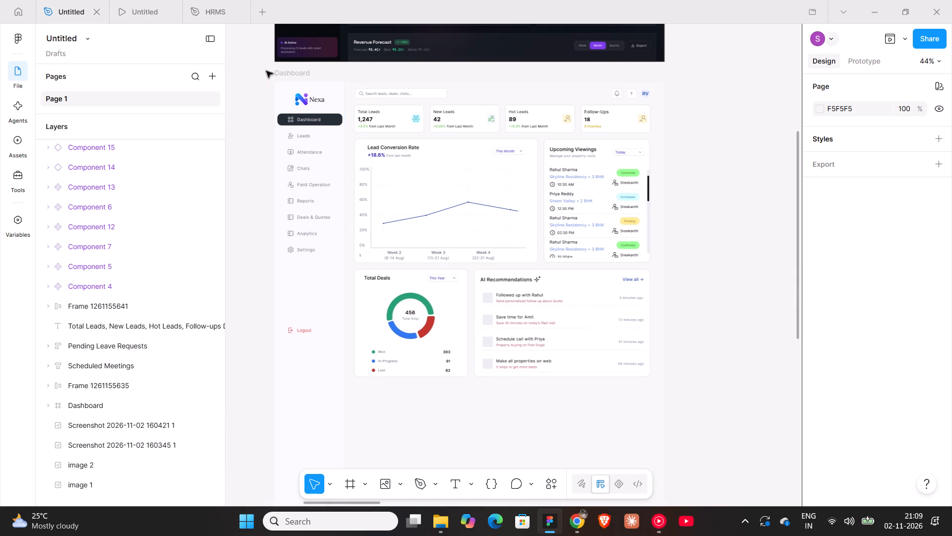
{"action": "left_click_drag", "start_coordinate": [266, 69], "coordinate": [666, 413]}
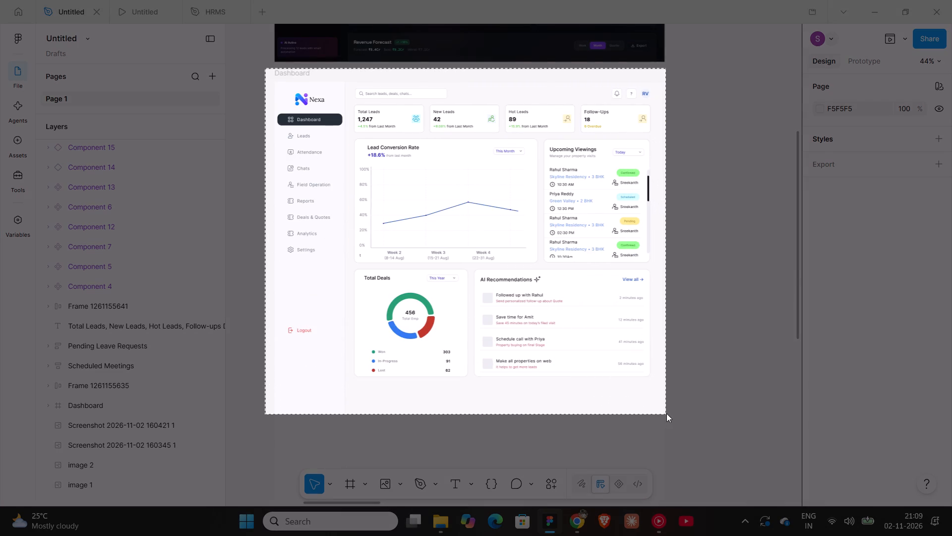
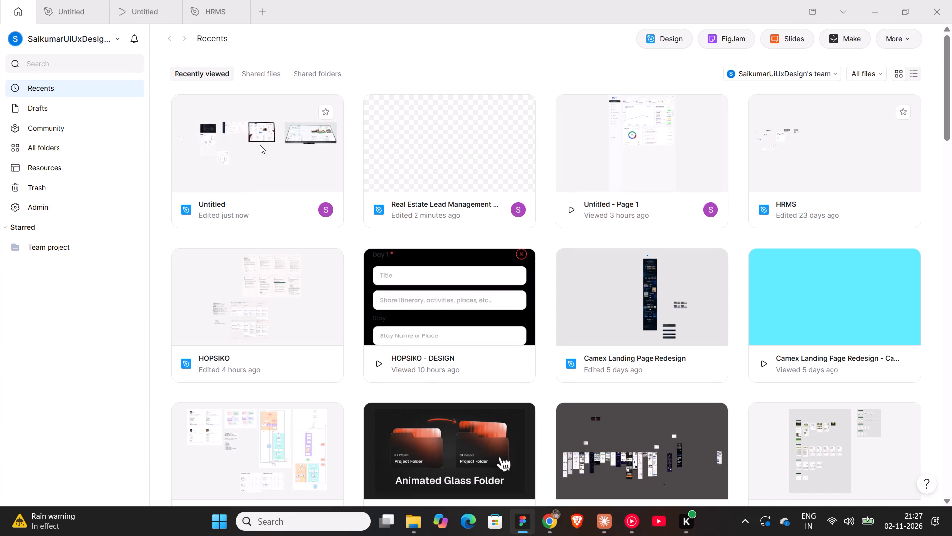
Open the Real Estate Lead Management Dashboard design file, review its desktop dashboard, and copy the Leads table frame.
{"action": "double_click", "coordinate": [417, 155]}
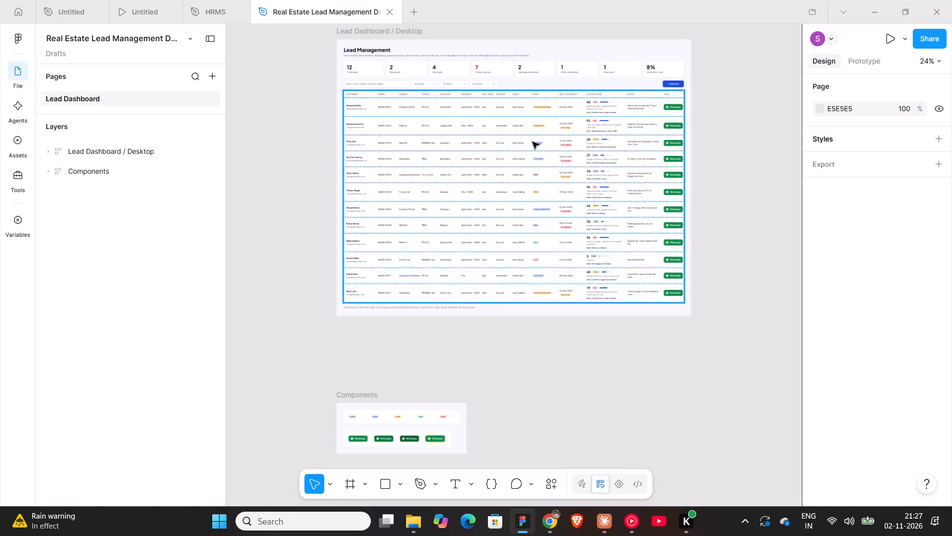
{"action": "scroll", "coordinate": [476, 132], "scroll_direction": "up", "scroll_amount": 10, "text": "ctrl"}
{"action": "scroll", "coordinate": [476, 132], "scroll_direction": "down", "scroll_amount": 7, "text": "ctrl"}
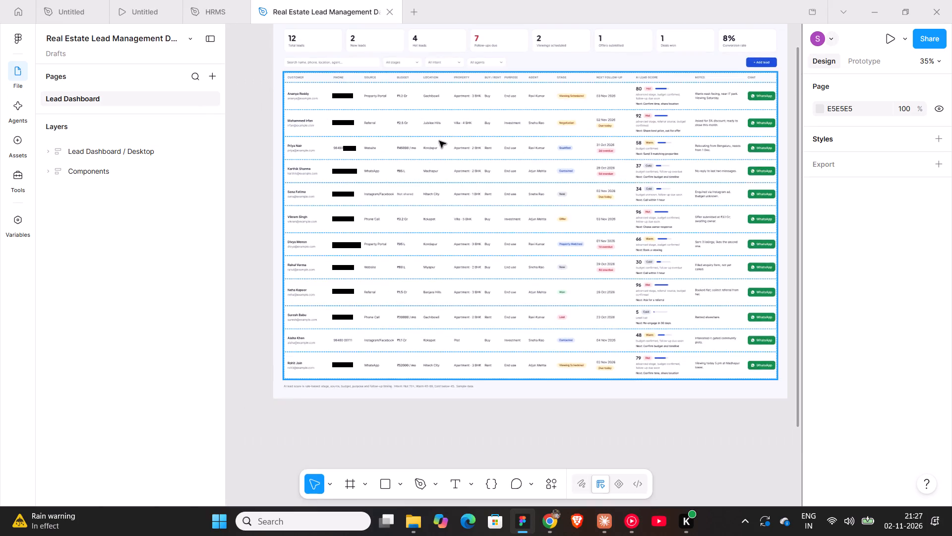
{"action": "scroll", "coordinate": [439, 141], "scroll_direction": "up", "scroll_amount": 8, "text": "ctrl"}
{"action": "scroll", "coordinate": [439, 141], "scroll_direction": "down", "scroll_amount": 10, "text": "ctrl"}
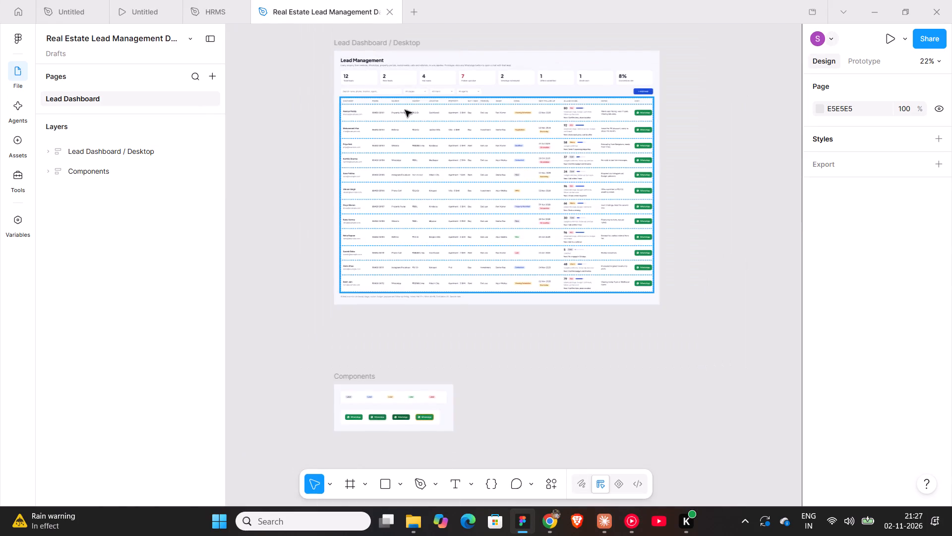
{"action": "left_click", "coordinate": [504, 120]}
{"action": "scroll", "coordinate": [351, 127], "scroll_direction": "up", "scroll_amount": 19, "text": "ctrl"}
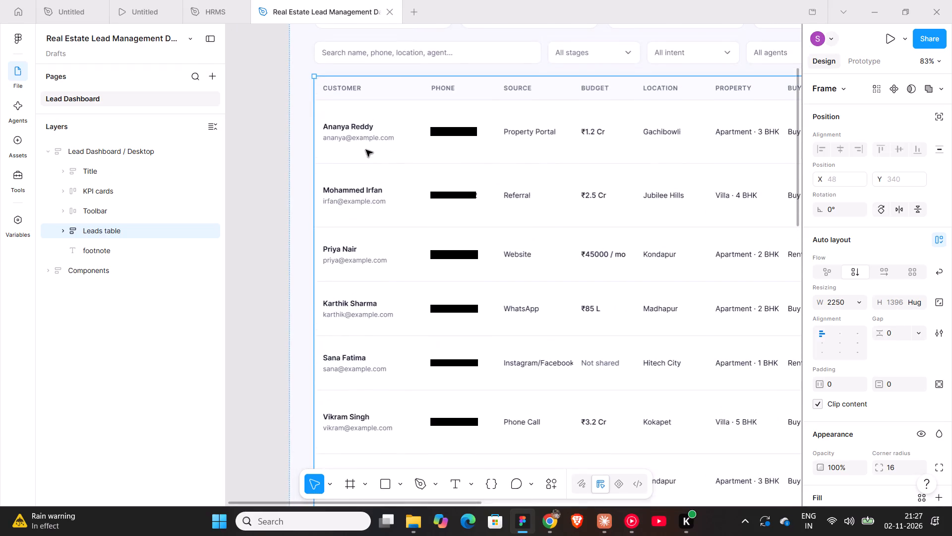
{"action": "scroll", "coordinate": [366, 150], "scroll_direction": "down", "scroll_amount": 8, "text": "ctrl"}
{"action": "scroll", "coordinate": [366, 150], "scroll_direction": "down", "scroll_amount": 6, "text": "shift"}
{"action": "scroll", "coordinate": [513, 177], "scroll_direction": "up", "scroll_amount": 4, "text": "ctrl"}
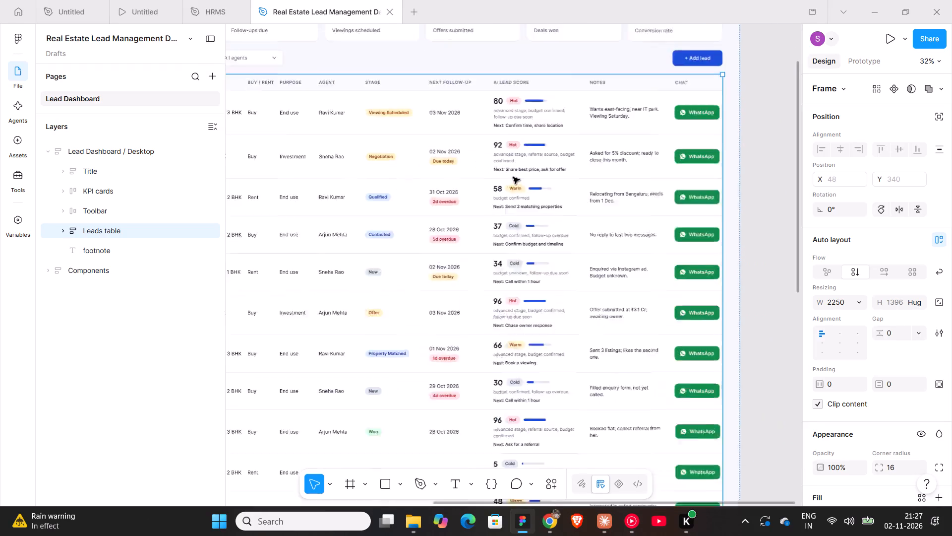
{"action": "scroll", "coordinate": [513, 177], "scroll_direction": "up", "scroll_amount": 6, "text": "ctrl"}
{"action": "scroll", "coordinate": [513, 177], "scroll_direction": "down", "scroll_amount": 11, "text": "ctrl"}
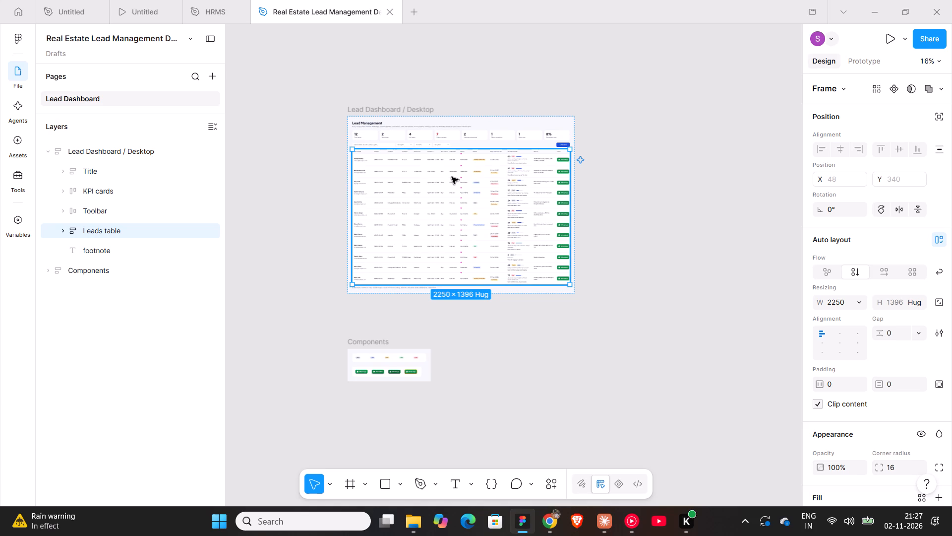
{"action": "key", "text": "ctrl+c"}
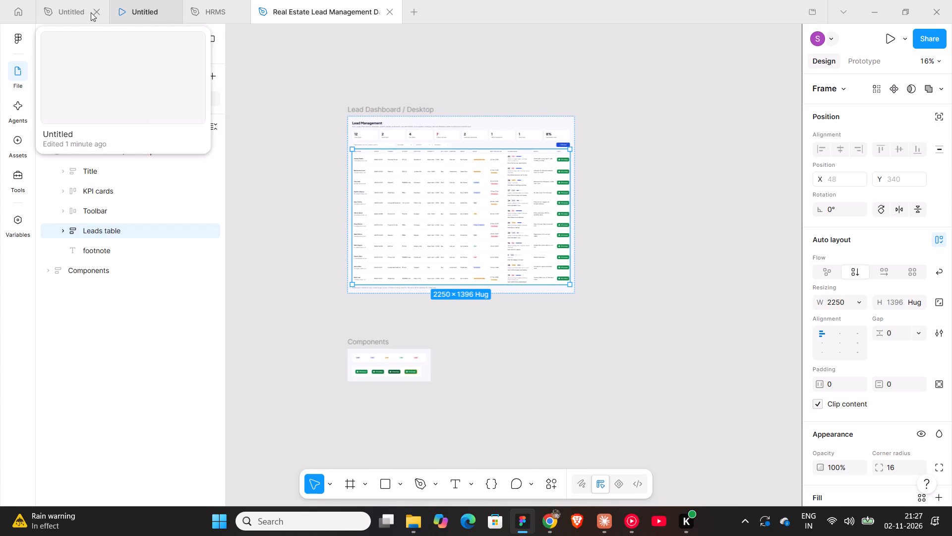
{"action": "left_click", "coordinate": [63, 9]}
{"action": "scroll", "coordinate": [504, 162], "scroll_direction": "down", "scroll_amount": 20, "text": "ctrl"}
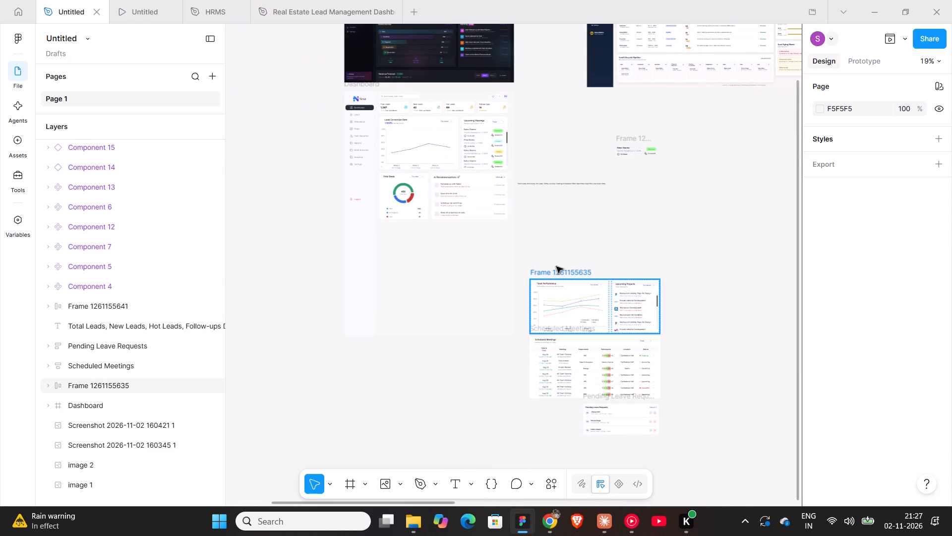
{"action": "left_click_drag", "start_coordinate": [533, 245], "coordinate": [696, 485]}
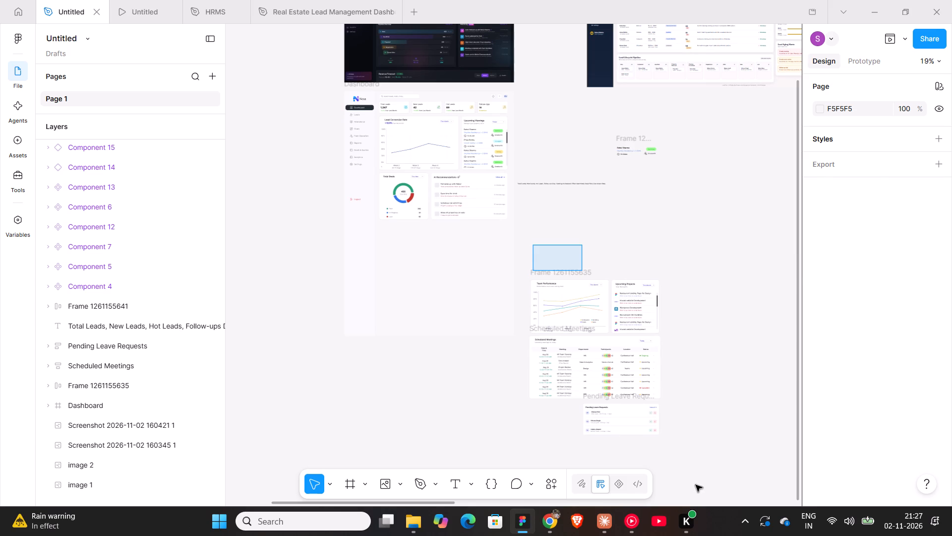
{"action": "left_click_drag", "start_coordinate": [696, 485], "coordinate": [697, 483]}
{"action": "left_click_drag", "start_coordinate": [616, 352], "coordinate": [783, 325]}
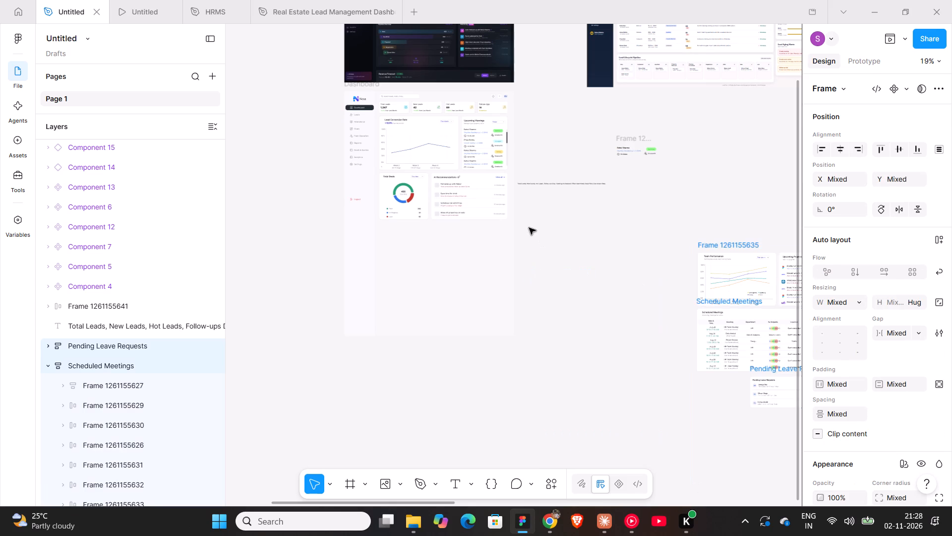
Paste the copied Leads table and place it inside the Dashboard frame, below the Total Deals and AI Recommendations cards.
{"action": "left_click", "coordinate": [304, 238]}
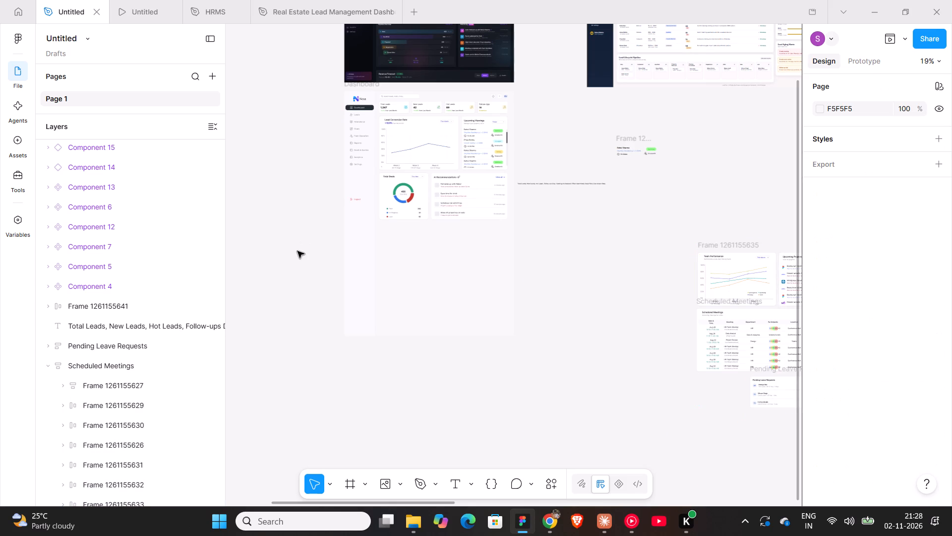
{"action": "right_click", "coordinate": [297, 251]}
{"action": "left_click", "coordinate": [351, 257]}
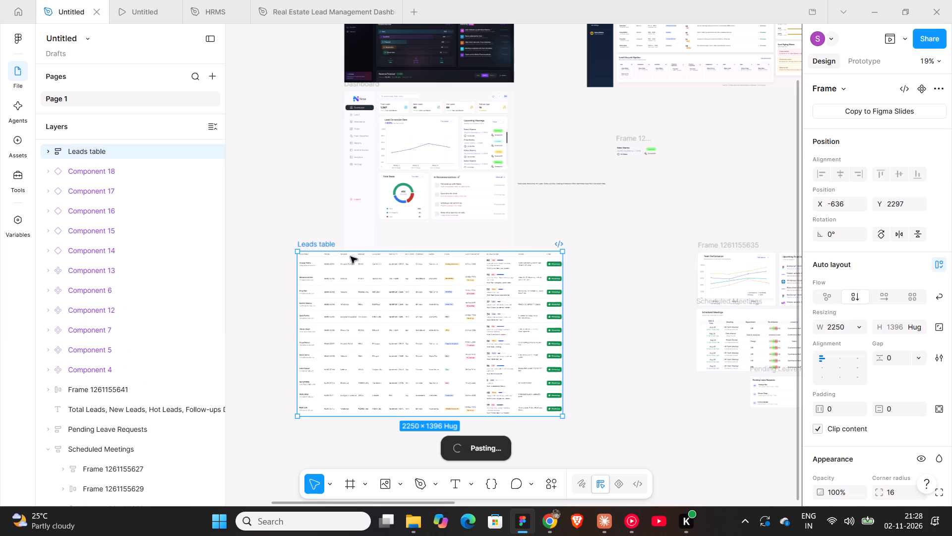
{"action": "left_click_drag", "start_coordinate": [323, 243], "coordinate": [417, 224]}
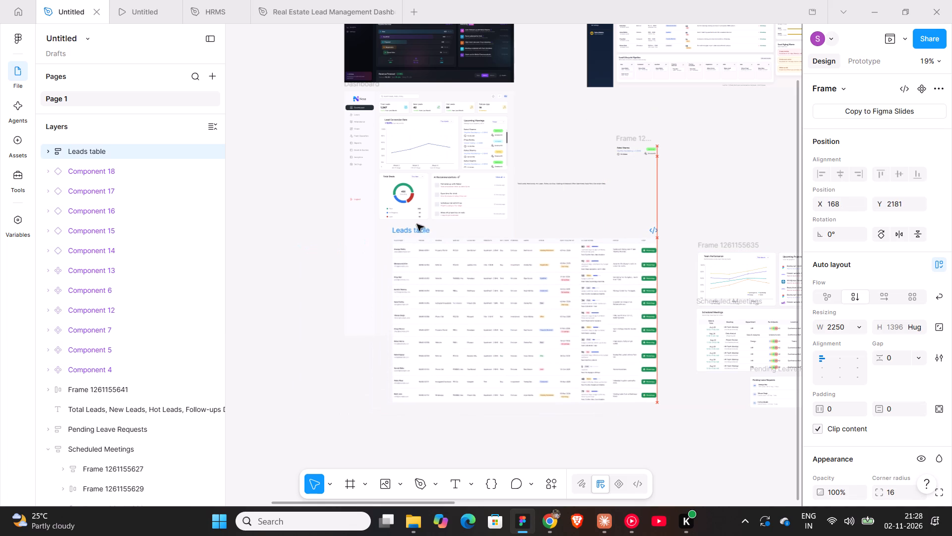
{"action": "left_click_drag", "start_coordinate": [417, 224], "coordinate": [410, 224]}
Move the Leads table layer into Frame 2 of the Dashboard.
{"action": "scroll", "coordinate": [143, 288], "scroll_direction": "up", "scroll_amount": 10}
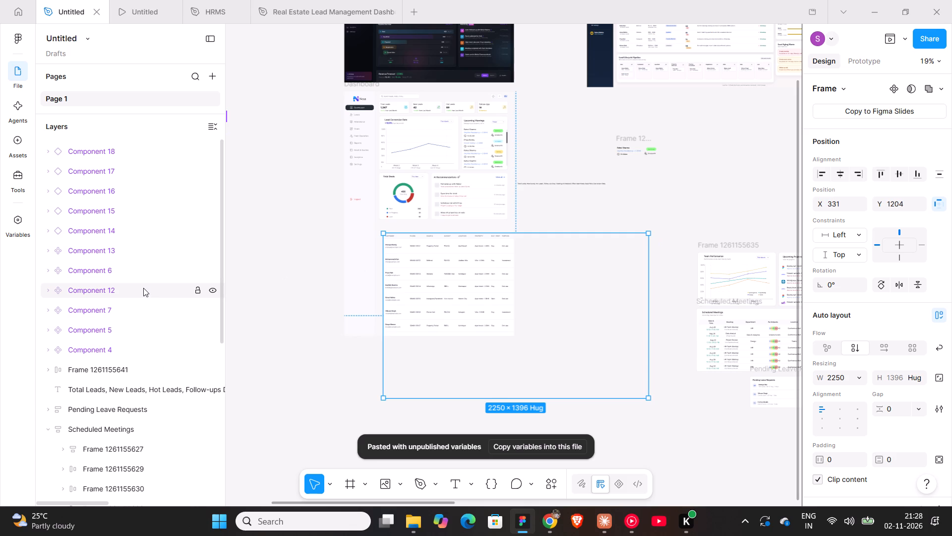
{"action": "left_click", "coordinate": [476, 343]}
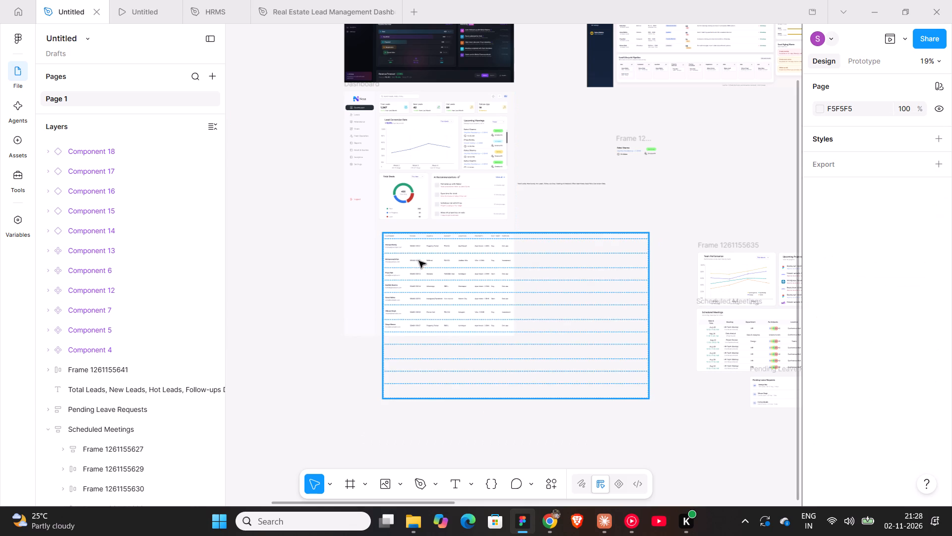
{"action": "left_click", "coordinate": [417, 255]}
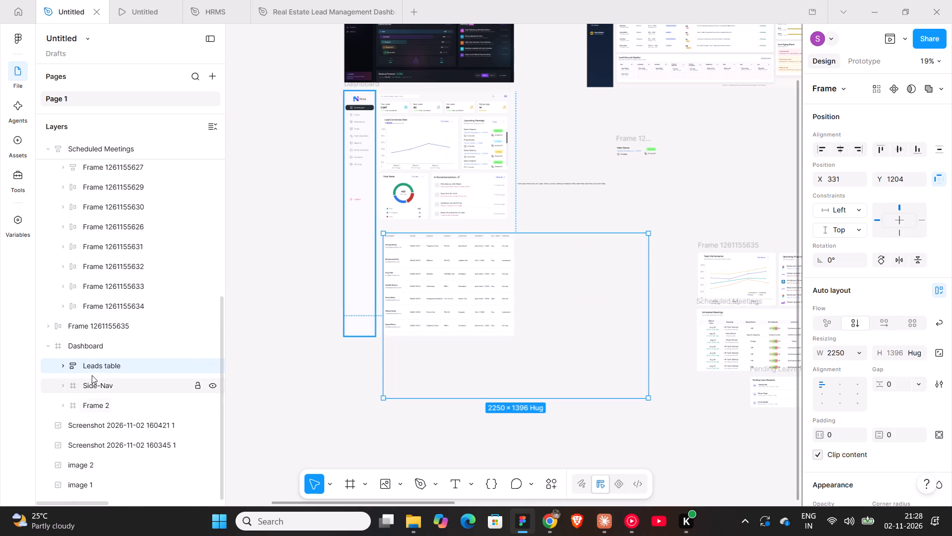
{"action": "left_click_drag", "start_coordinate": [92, 363], "coordinate": [88, 406]}
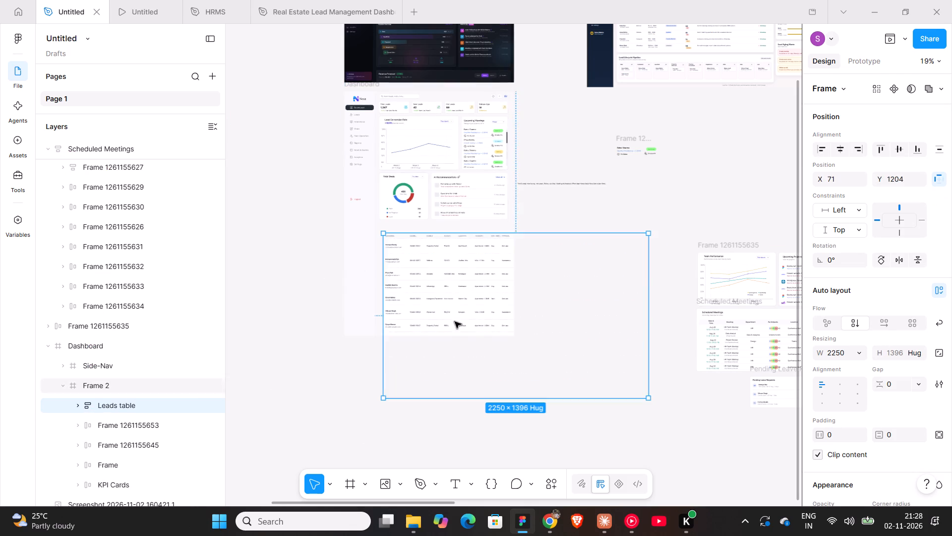
Move the Leads table up beneath the Total Deals card, aligning its edge with the card at X 35.
{"action": "scroll", "coordinate": [433, 262], "scroll_direction": "up", "scroll_amount": 11, "text": "ctrl"}
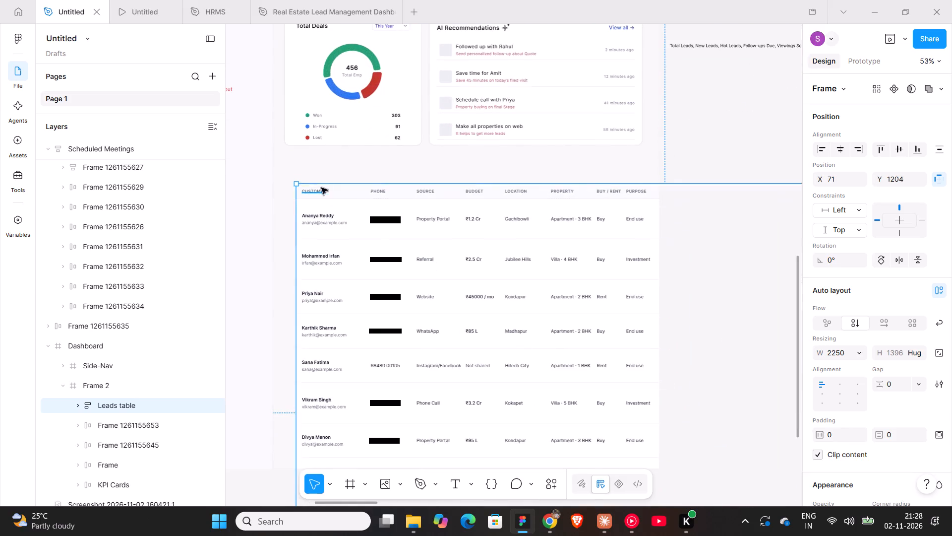
{"action": "scroll", "coordinate": [321, 188], "scroll_direction": "up", "scroll_amount": 8, "text": "ctrl"}
{"action": "triple_click", "coordinate": [310, 194]}
{"action": "left_click", "coordinate": [310, 194]}
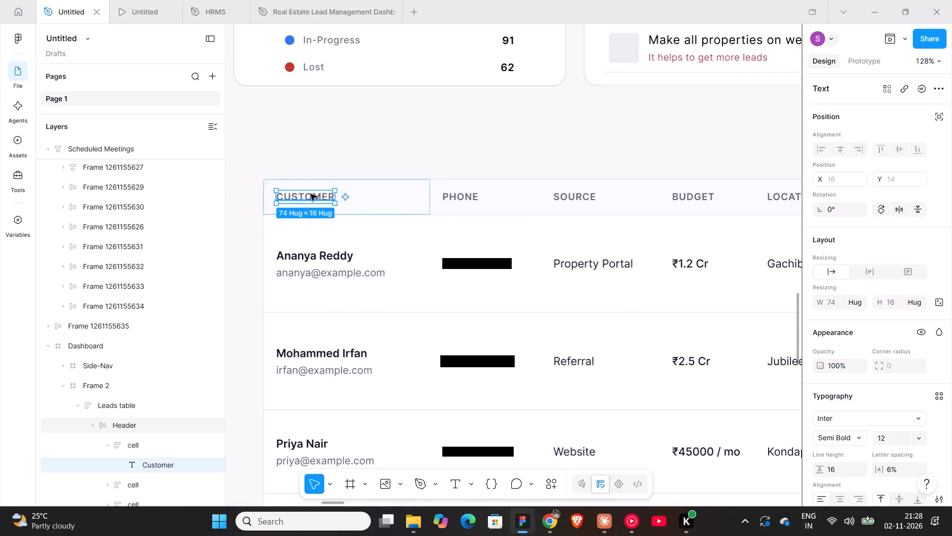
{"action": "scroll", "coordinate": [310, 194], "scroll_direction": "down", "scroll_amount": 9, "text": "ctrl"}
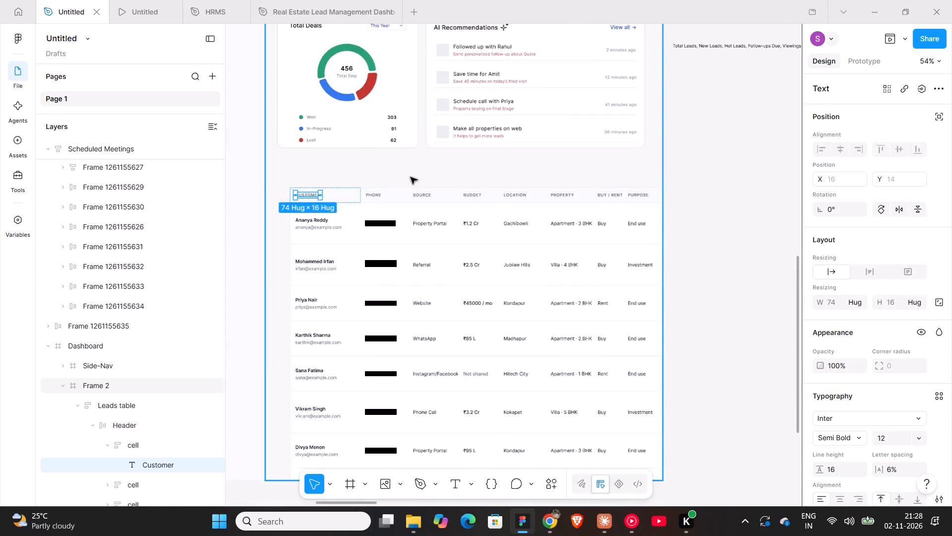
{"action": "left_click", "coordinate": [417, 175]}
{"action": "scroll", "coordinate": [388, 218], "scroll_direction": "down", "scroll_amount": 5, "text": "ctrl"}
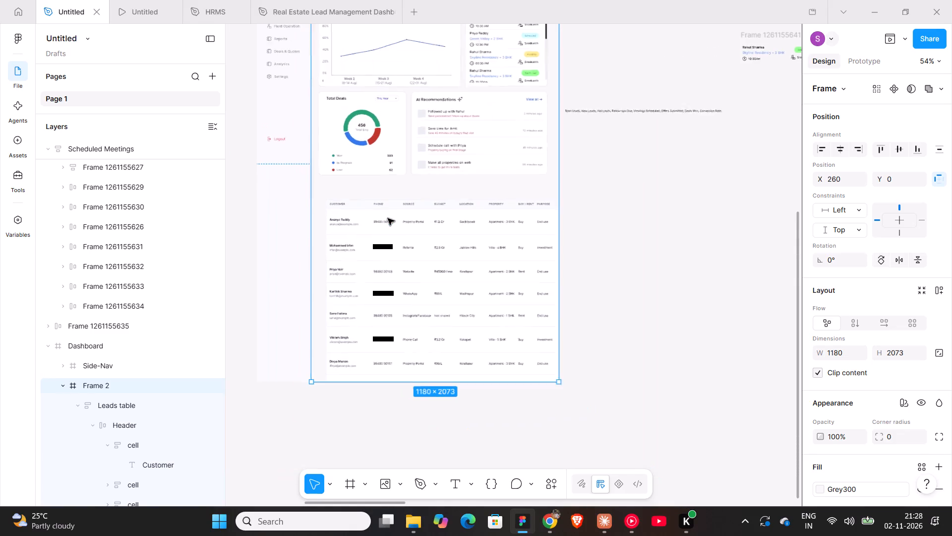
{"action": "left_click", "coordinate": [386, 244]}
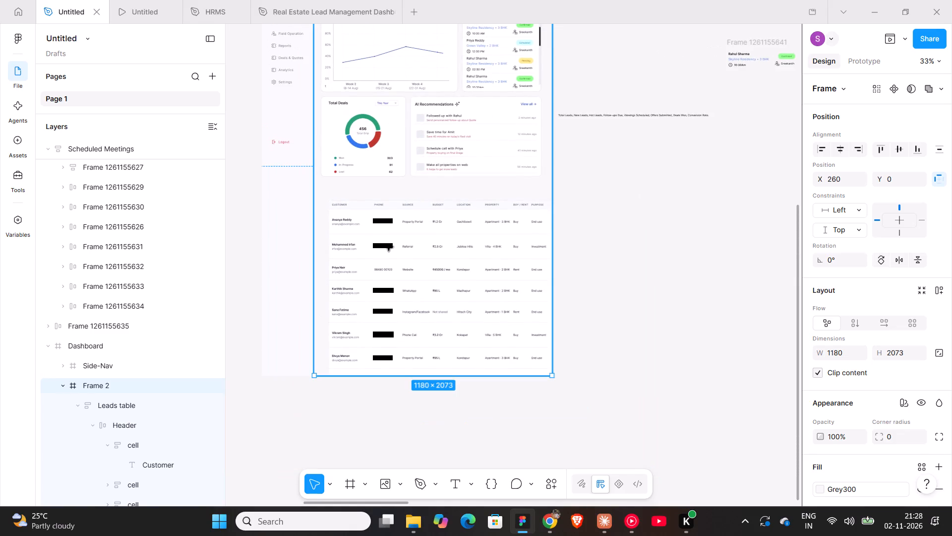
{"action": "double_click", "coordinate": [386, 244]}
{"action": "left_click_drag", "start_coordinate": [373, 230], "coordinate": [368, 225]}
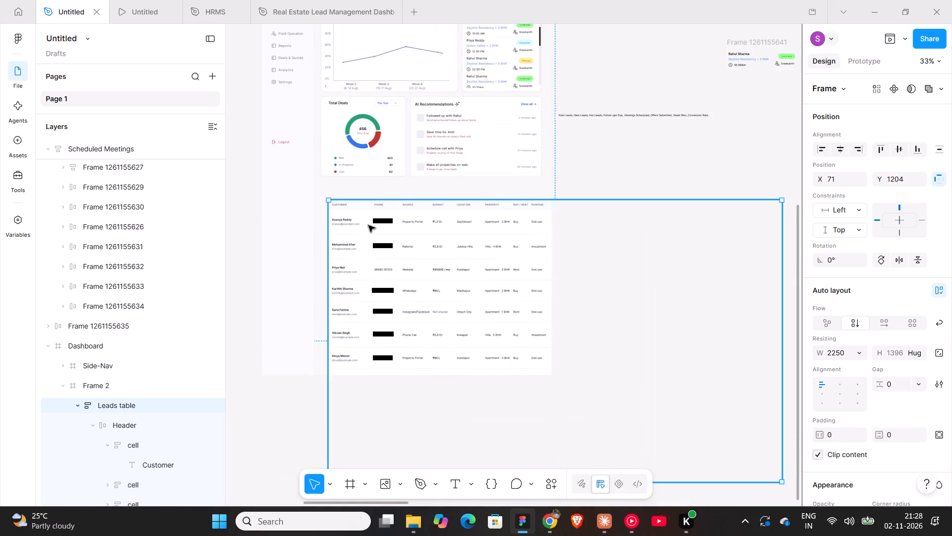
{"action": "left_click_drag", "start_coordinate": [368, 225], "coordinate": [365, 210]}
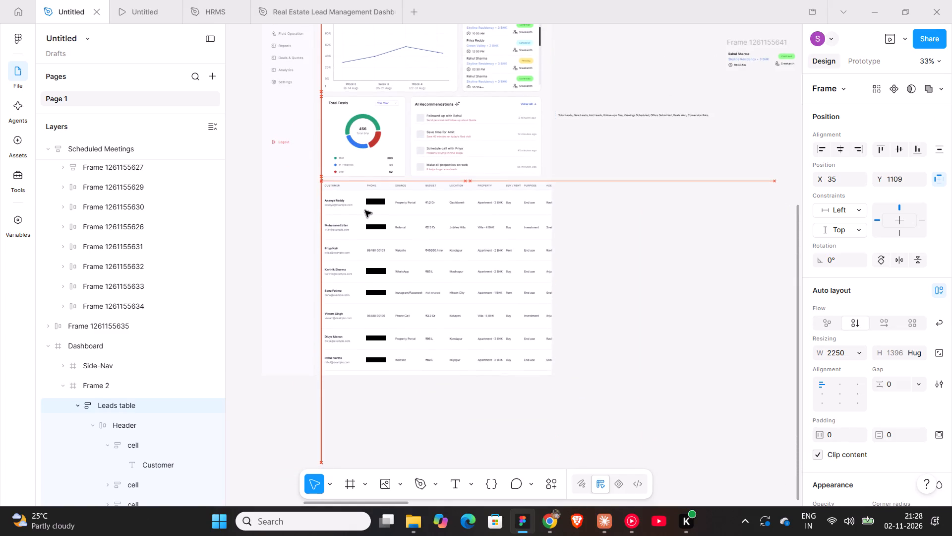
{"action": "left_click_drag", "start_coordinate": [365, 210], "coordinate": [365, 213]}
Set the vertical spacing between the Total Deals and AI Recommendations row and the Leads table to 24.
{"action": "left_click", "coordinate": [438, 152], "text": "shift"}
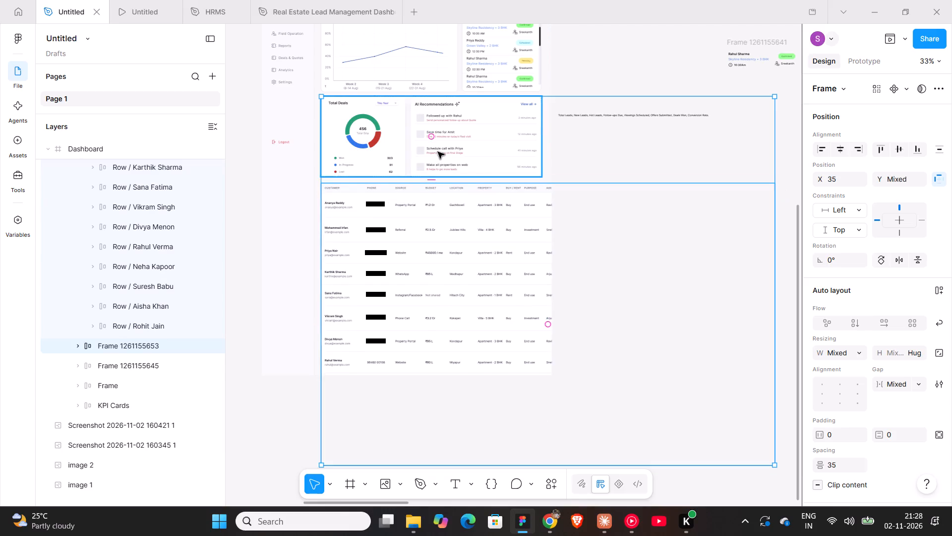
{"action": "left_click", "coordinate": [841, 462]}
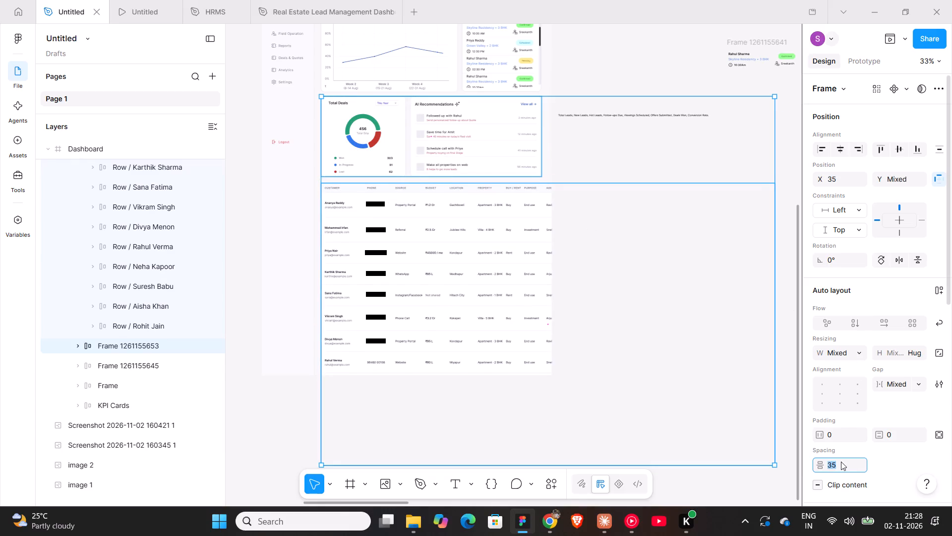
{"action": "type", "text": "24"}
{"action": "key", "text": "Return"}
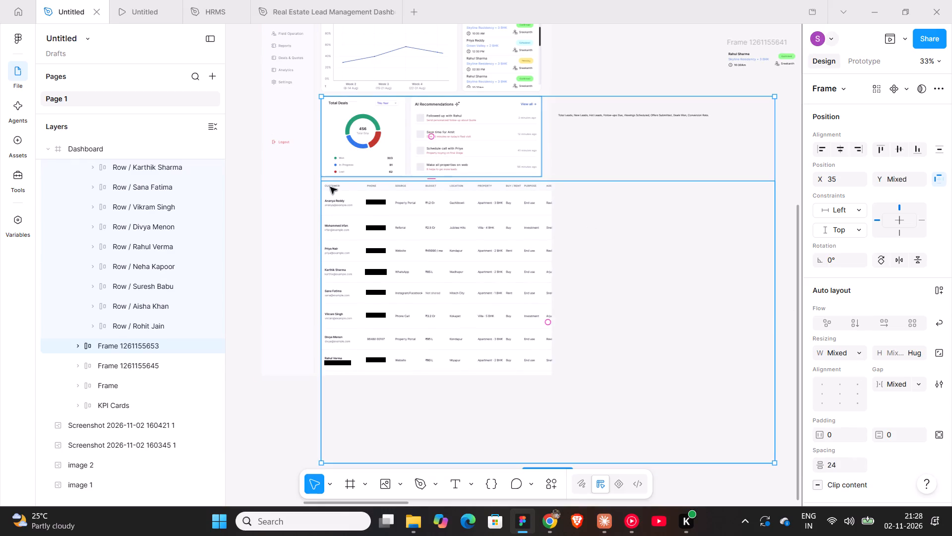
Examine the Leads table's placement in the dashboard, its prototype scroll behavior, and the link interaction on its first row.
{"action": "scroll", "coordinate": [325, 183], "scroll_direction": "up", "scroll_amount": 11, "text": "ctrl"}
{"action": "left_click", "coordinate": [298, 170]}
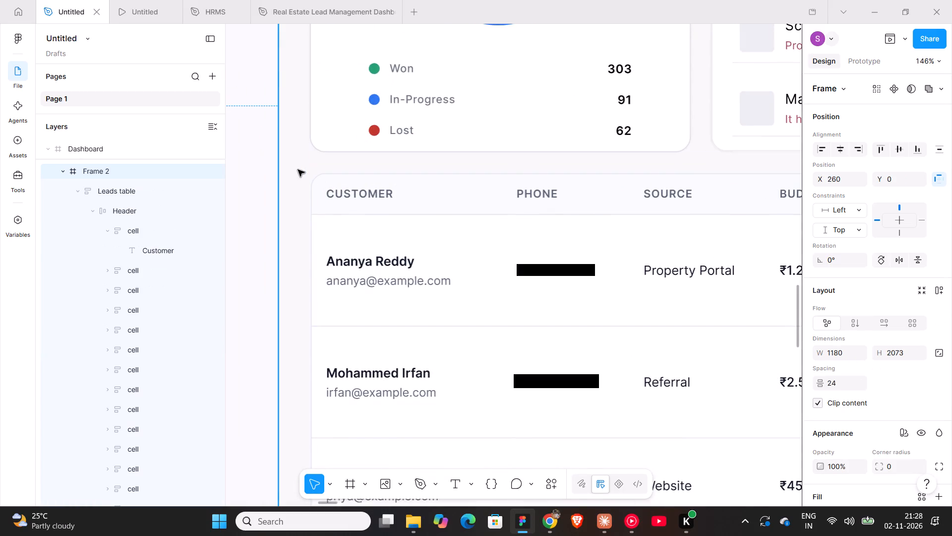
{"action": "scroll", "coordinate": [298, 170], "scroll_direction": "down", "scroll_amount": 8, "text": "ctrl"}
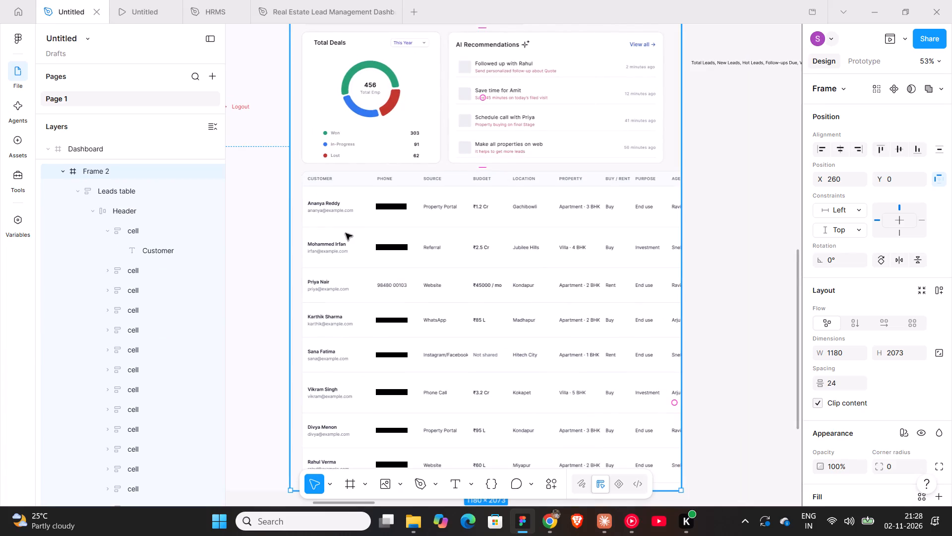
{"action": "scroll", "coordinate": [362, 233], "scroll_direction": "down", "scroll_amount": 5}
{"action": "scroll", "coordinate": [442, 203], "scroll_direction": "down", "scroll_amount": 6, "text": "ctrl"}
{"action": "double_click", "coordinate": [437, 215]}
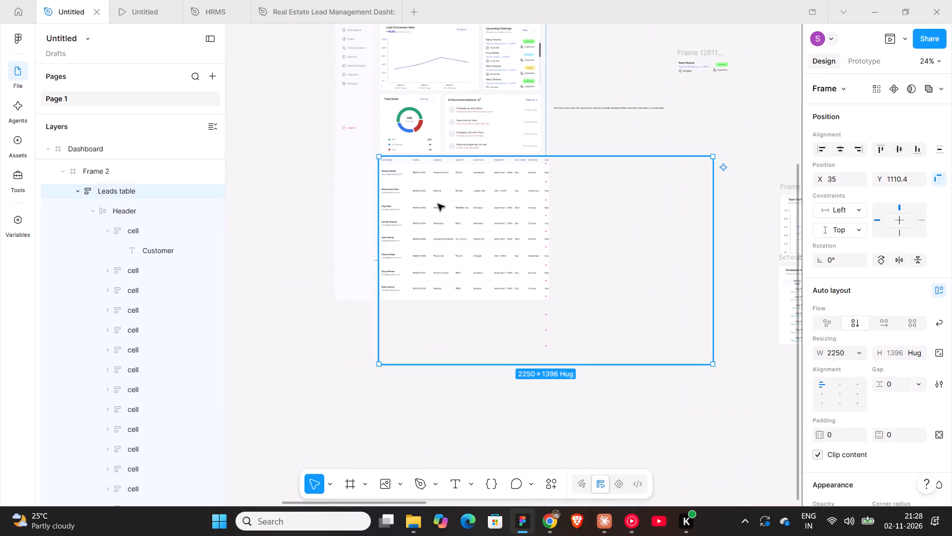
{"action": "left_click", "coordinate": [850, 54]}
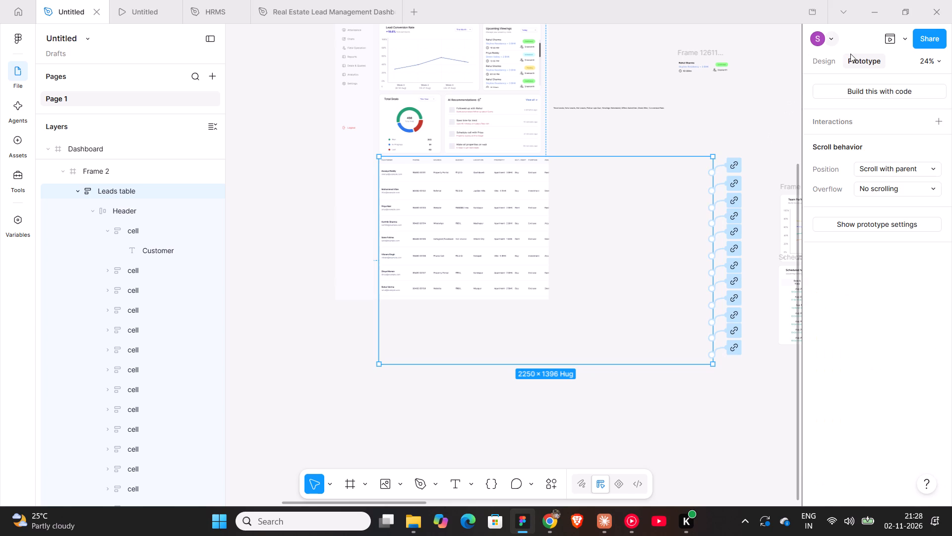
{"action": "left_click", "coordinate": [738, 134]}
{"action": "left_click", "coordinate": [720, 169]}
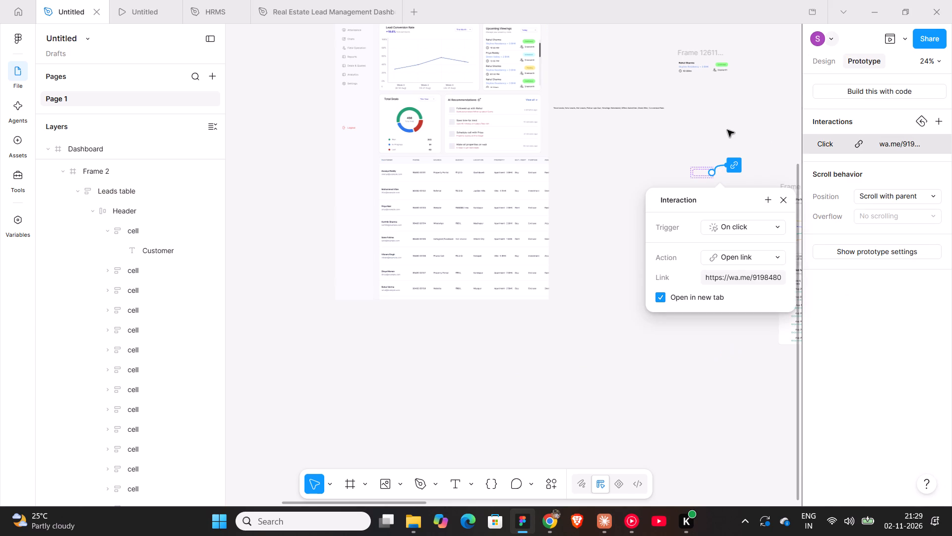
{"action": "scroll", "coordinate": [727, 130], "scroll_direction": "down", "scroll_amount": 14, "text": "shift"}
{"action": "left_click", "coordinate": [584, 104]}
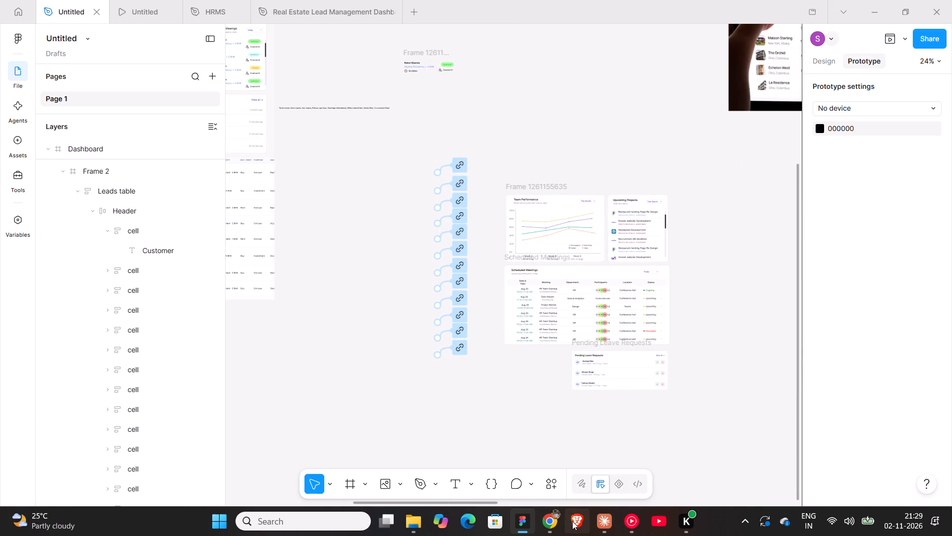
Switch to YouTube Music, skip the current song, and remove the Mass Dance track from the Liked music playlist.
{"action": "left_click", "coordinate": [634, 524]}
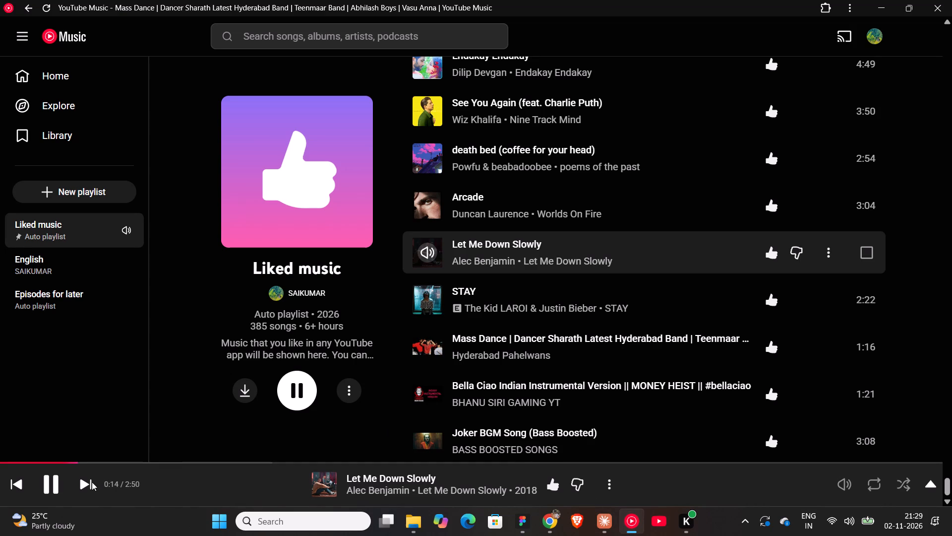
{"action": "left_click", "coordinate": [78, 482]}
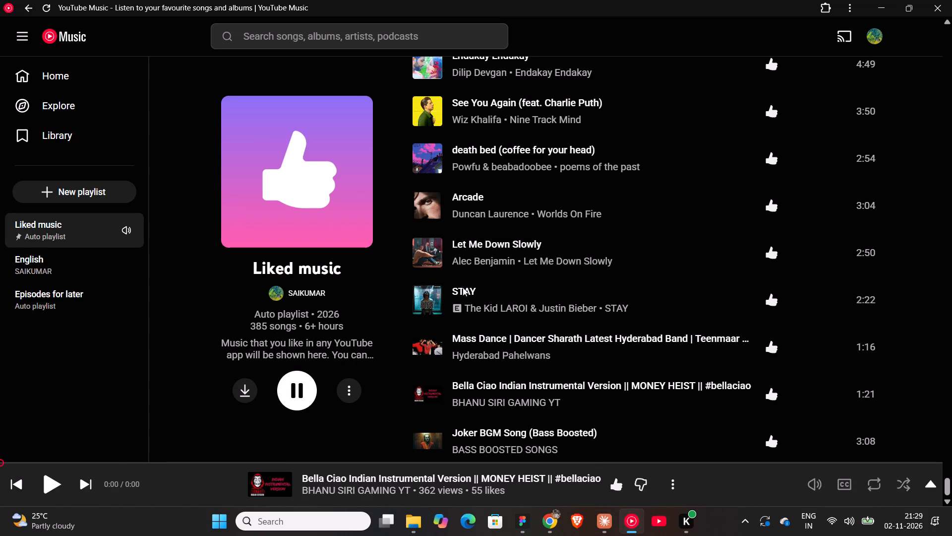
{"action": "scroll", "coordinate": [534, 255], "scroll_direction": "down", "scroll_amount": 1}
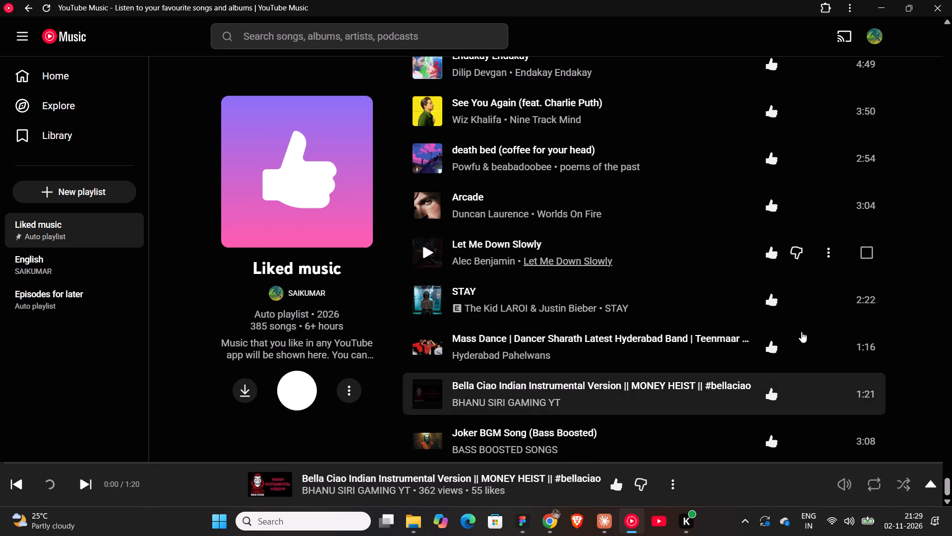
{"action": "left_click", "coordinate": [831, 349]}
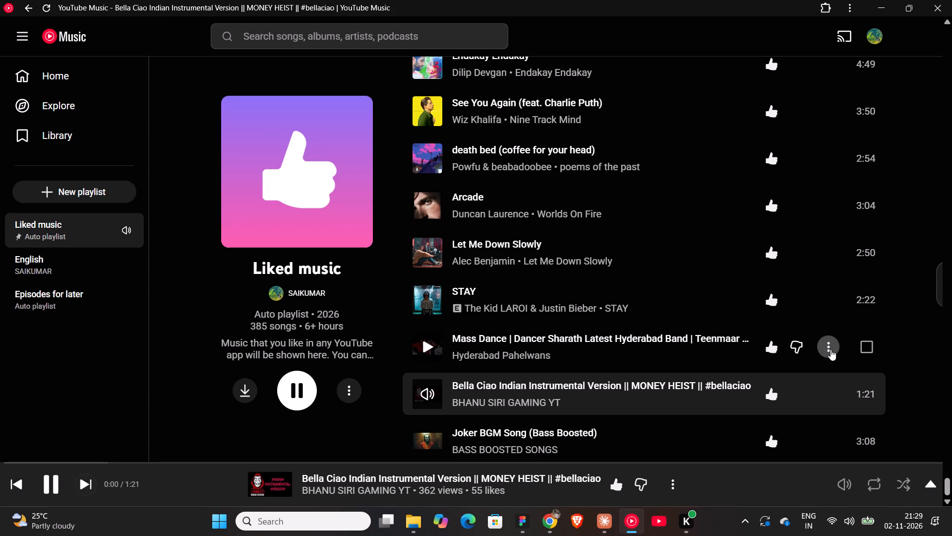
{"action": "left_click", "coordinate": [774, 247]}
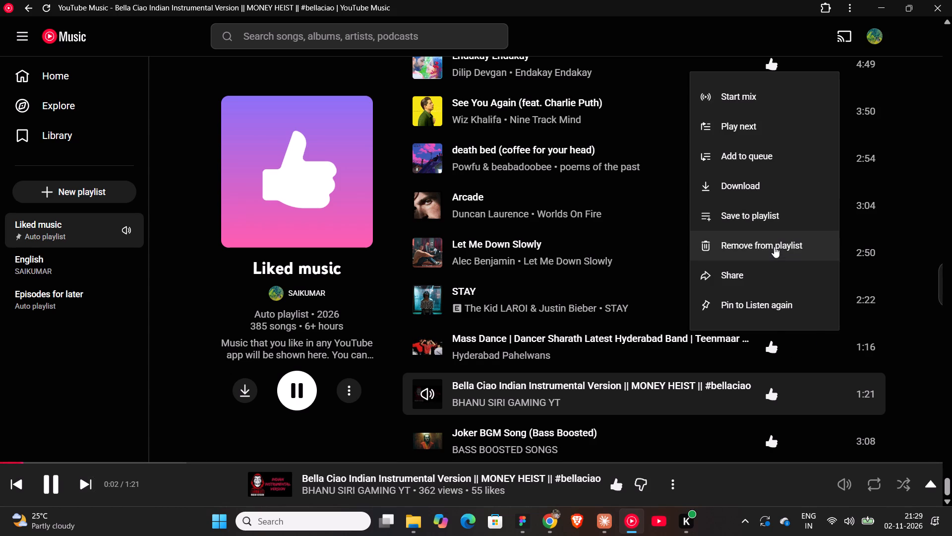
Play See You Again (feat. Charlie Puth) from the Liked music playlist and return to Figma.
{"action": "scroll", "coordinate": [514, 229], "scroll_direction": "up", "scroll_amount": 6}
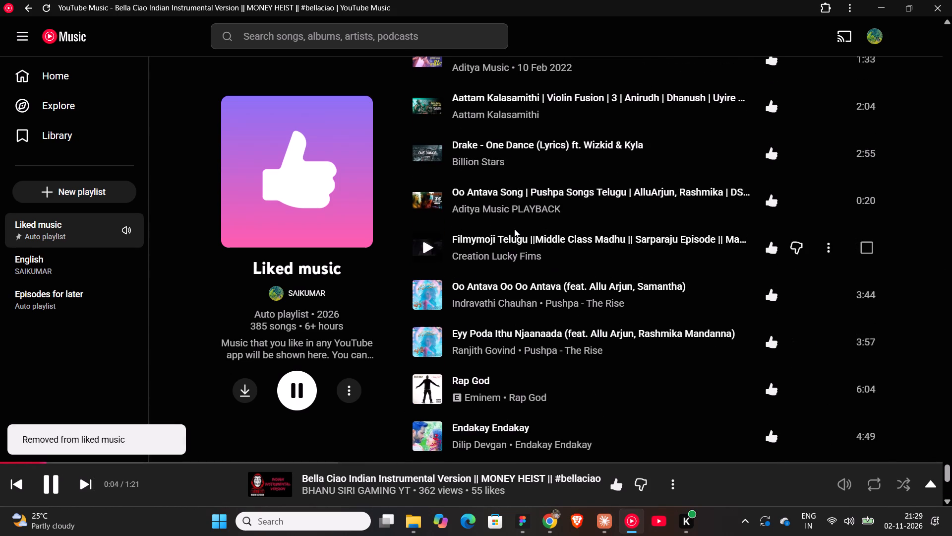
{"action": "scroll", "coordinate": [514, 229], "scroll_direction": "up", "scroll_amount": 1}
{"action": "scroll", "coordinate": [514, 229], "scroll_direction": "down", "scroll_amount": 3}
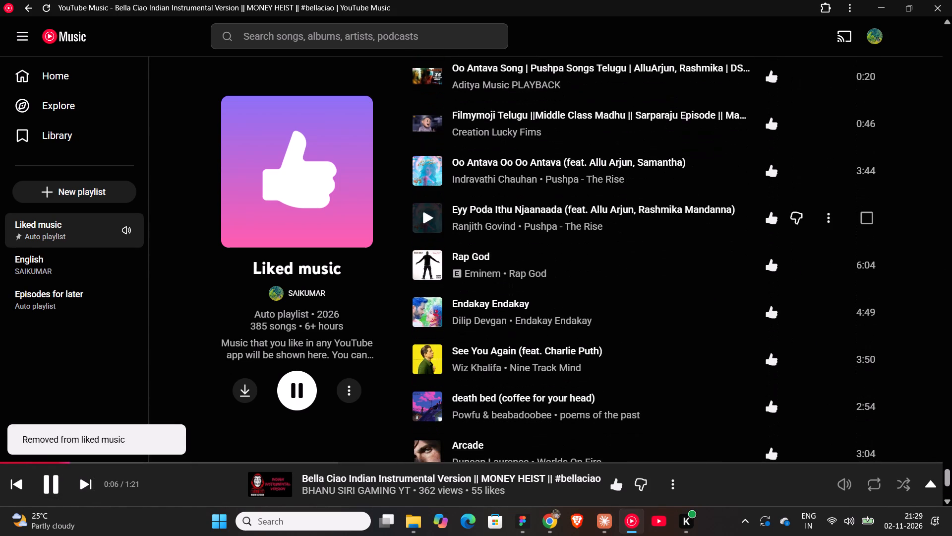
{"action": "scroll", "coordinate": [514, 229], "scroll_direction": "down", "scroll_amount": 2}
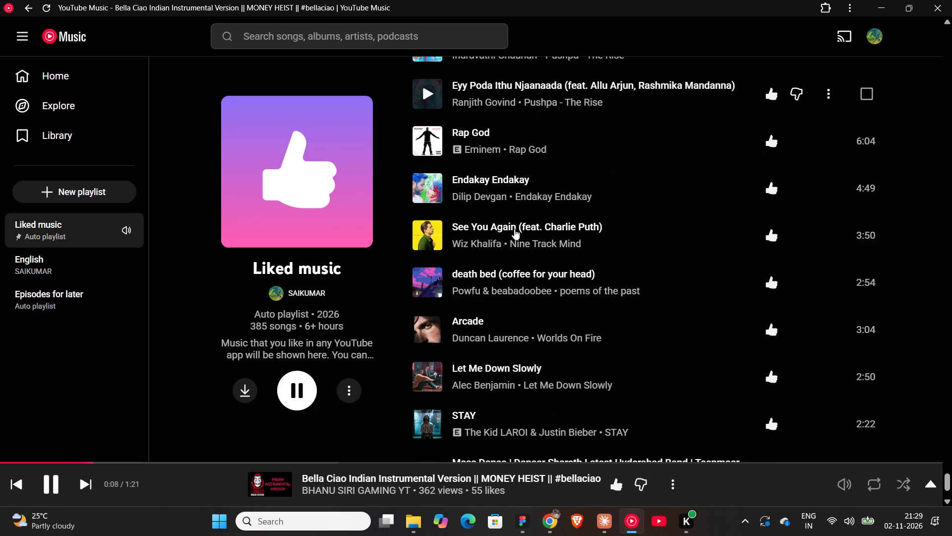
{"action": "left_click", "coordinate": [514, 229]}
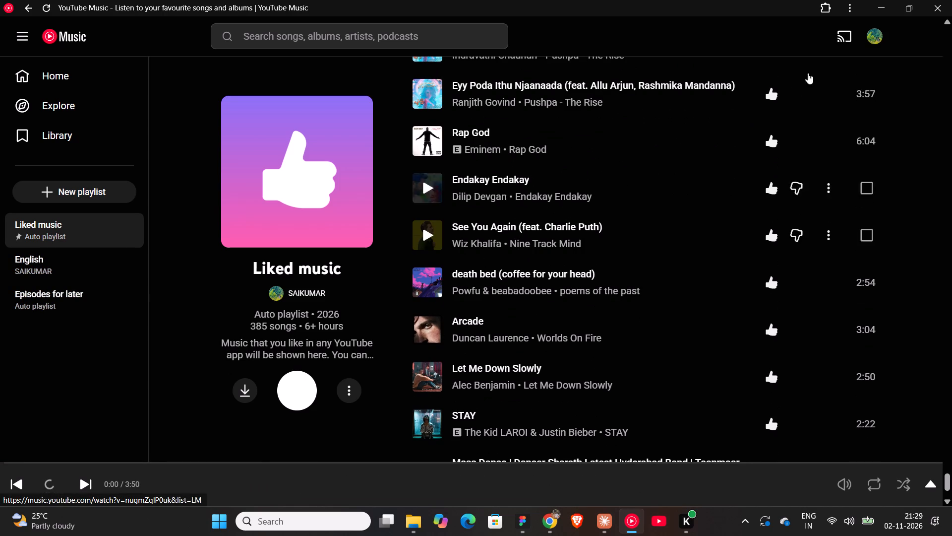
{"action": "left_click", "coordinate": [883, 5]}
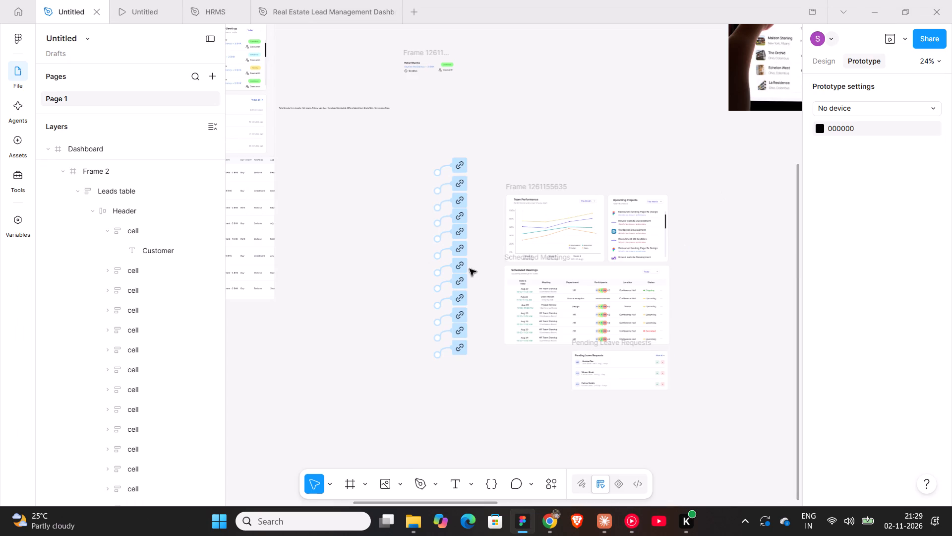
Delete the open-link click interactions from all the WhatsApp buttons in the Leads table.
{"action": "left_click", "coordinate": [443, 168]}
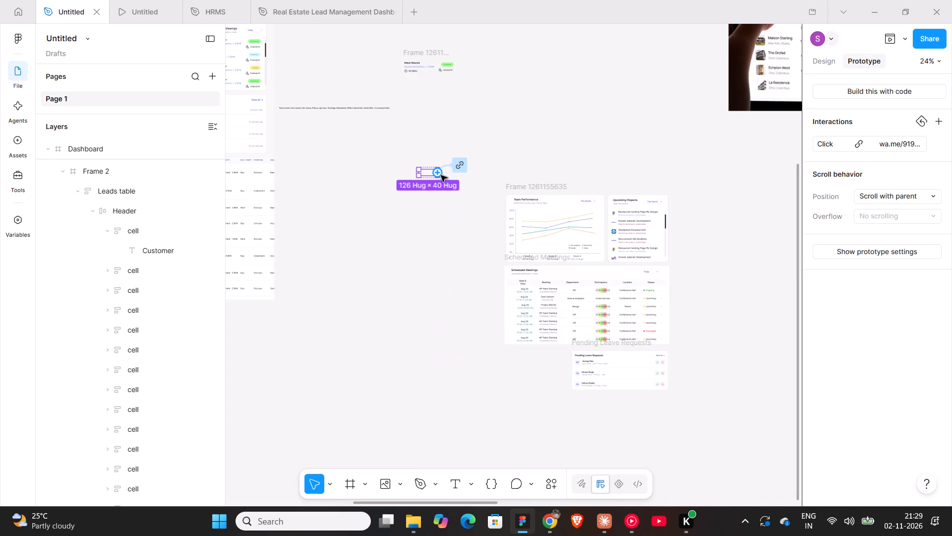
{"action": "left_click", "coordinate": [515, 153]}
{"action": "left_click", "coordinate": [455, 164]}
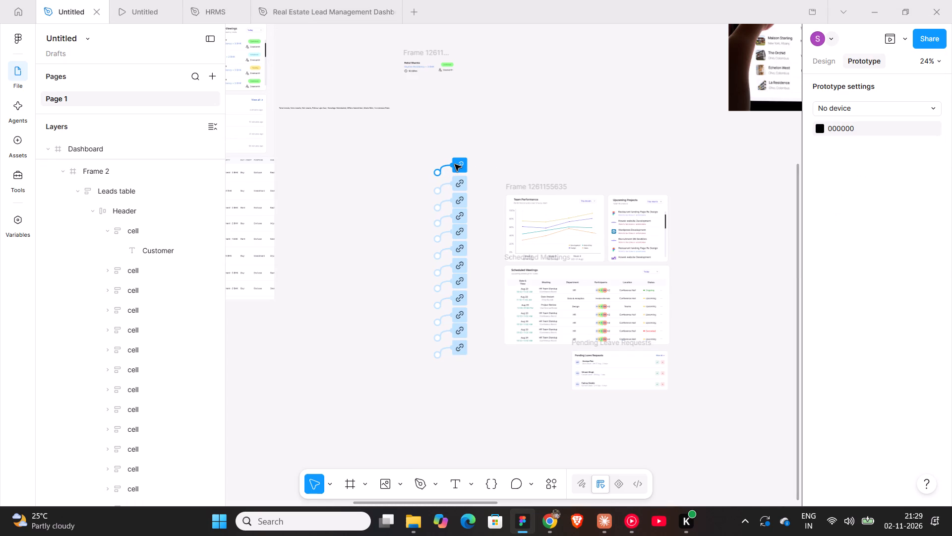
{"action": "left_click", "coordinate": [531, 160]}
{"action": "left_click_drag", "start_coordinate": [479, 135], "coordinate": [456, 389]}
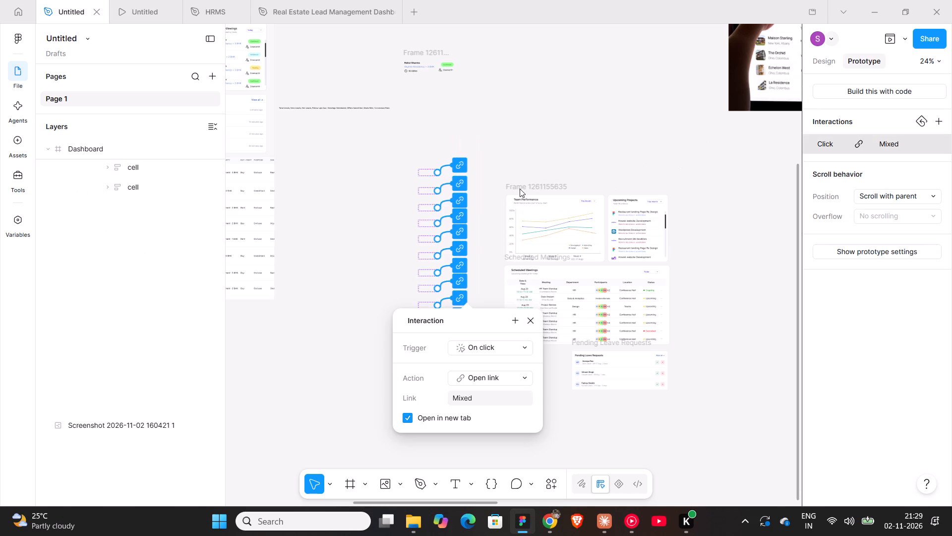
{"action": "left_click_drag", "start_coordinate": [477, 155], "coordinate": [445, 392]}
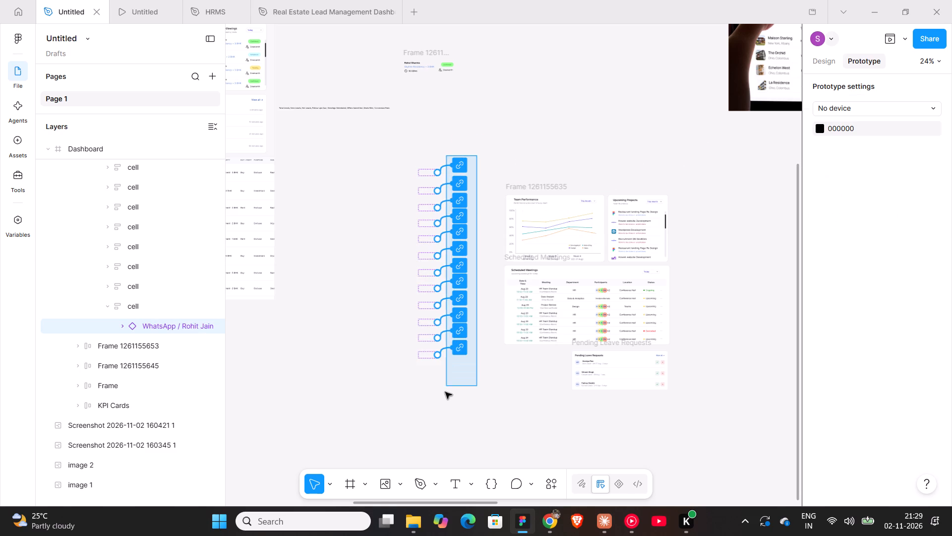
{"action": "left_click_drag", "start_coordinate": [445, 392], "coordinate": [444, 395]}
{"action": "key", "text": "Delete"}
{"action": "left_click", "coordinate": [467, 195]}
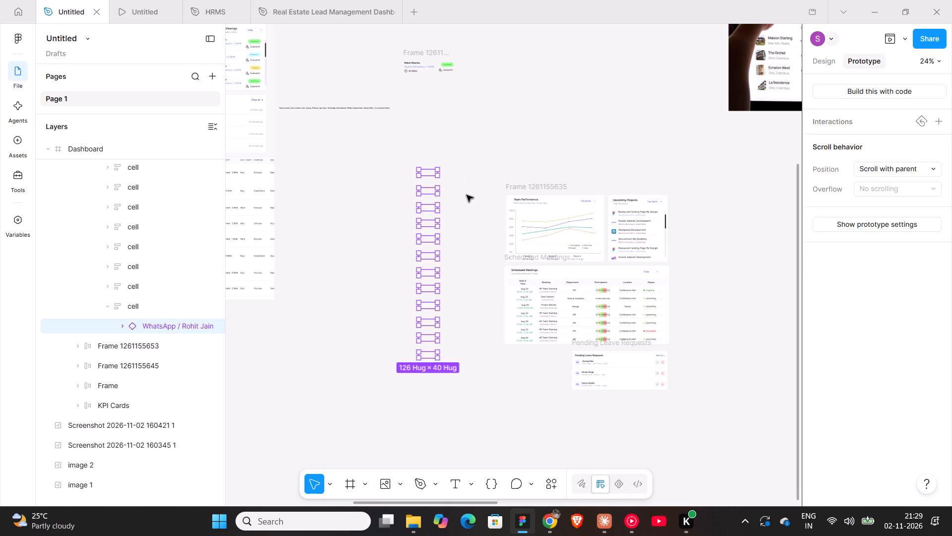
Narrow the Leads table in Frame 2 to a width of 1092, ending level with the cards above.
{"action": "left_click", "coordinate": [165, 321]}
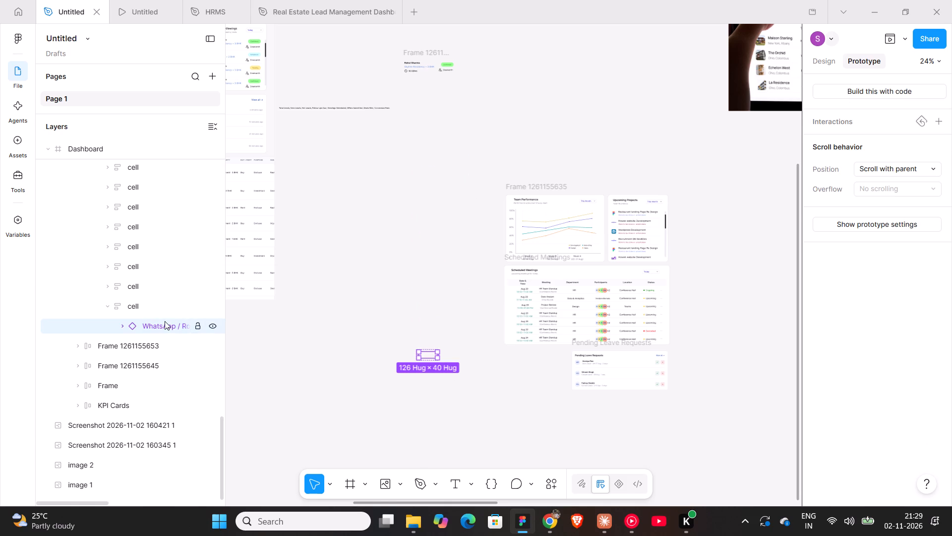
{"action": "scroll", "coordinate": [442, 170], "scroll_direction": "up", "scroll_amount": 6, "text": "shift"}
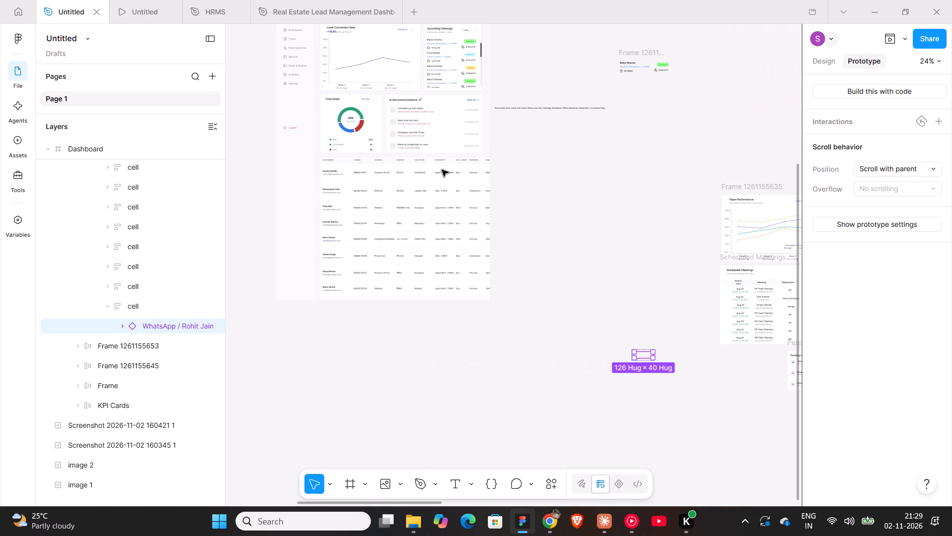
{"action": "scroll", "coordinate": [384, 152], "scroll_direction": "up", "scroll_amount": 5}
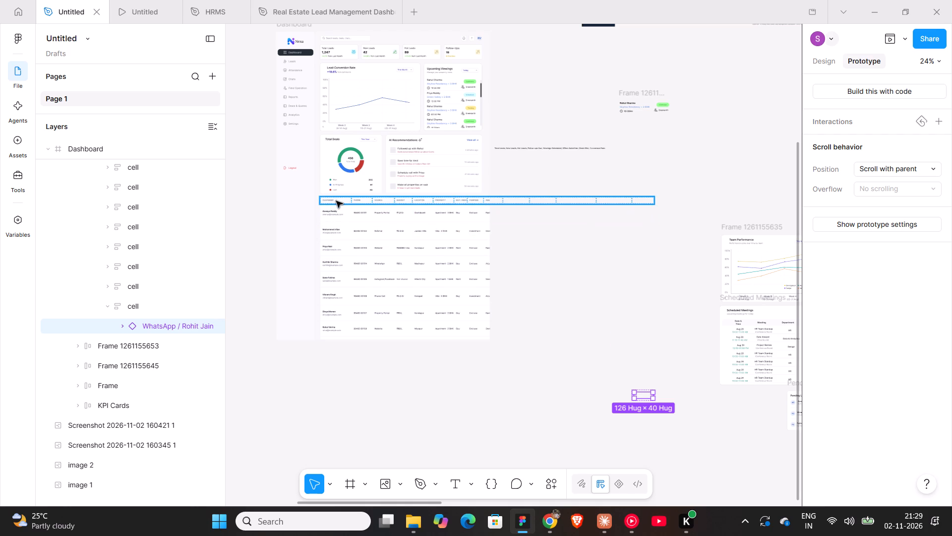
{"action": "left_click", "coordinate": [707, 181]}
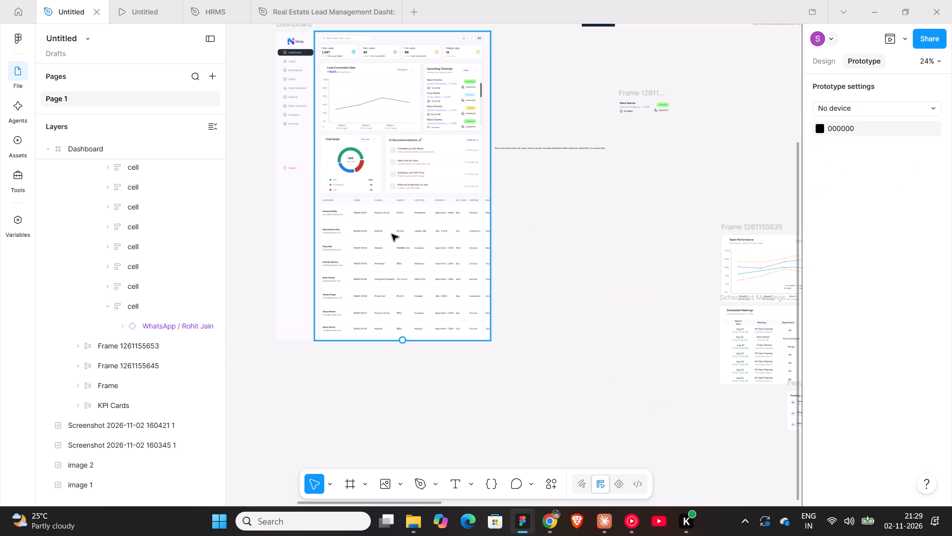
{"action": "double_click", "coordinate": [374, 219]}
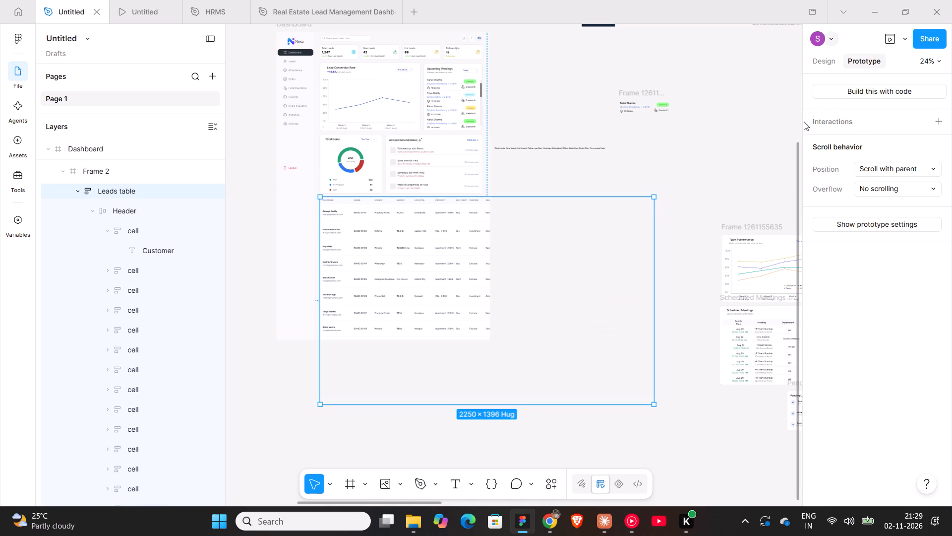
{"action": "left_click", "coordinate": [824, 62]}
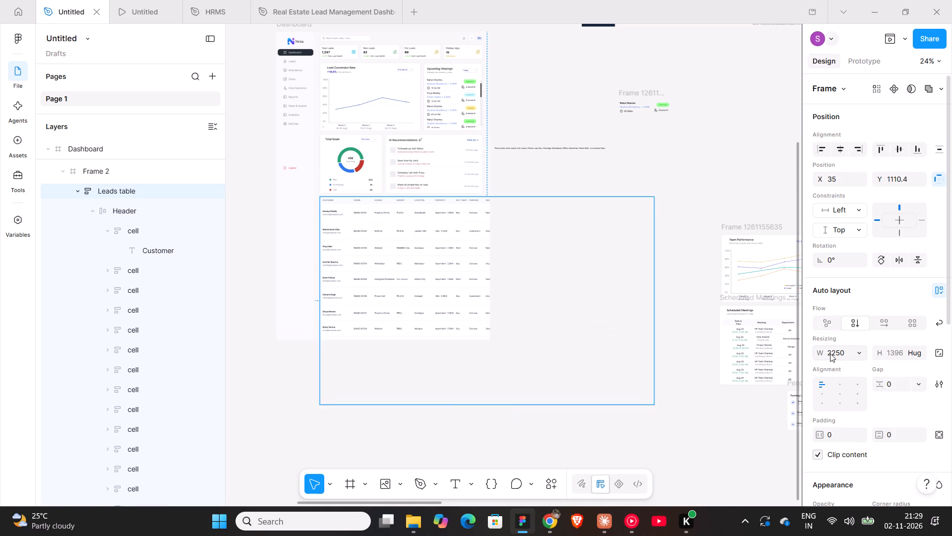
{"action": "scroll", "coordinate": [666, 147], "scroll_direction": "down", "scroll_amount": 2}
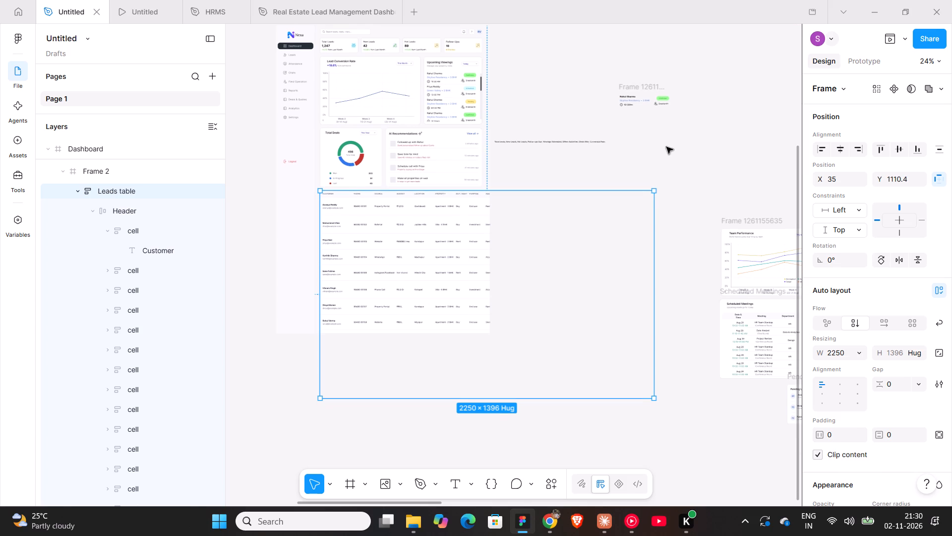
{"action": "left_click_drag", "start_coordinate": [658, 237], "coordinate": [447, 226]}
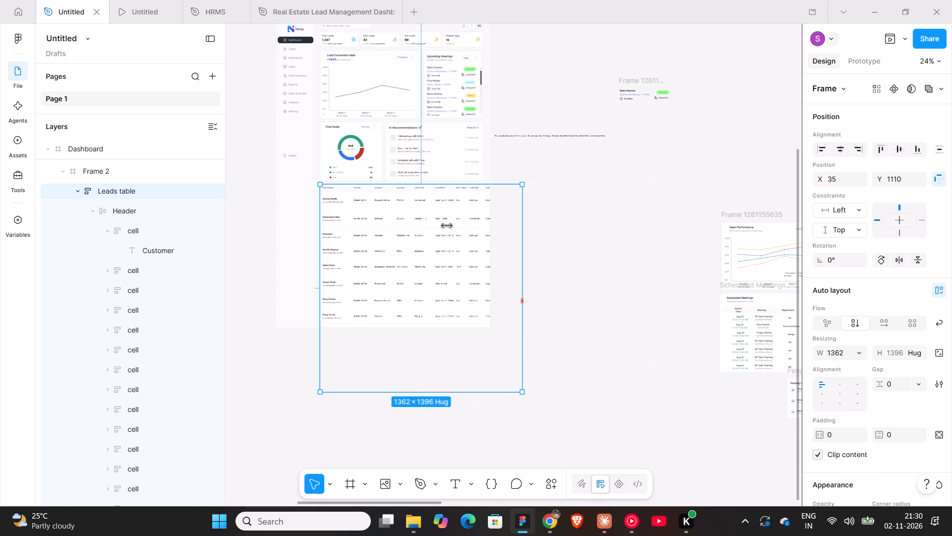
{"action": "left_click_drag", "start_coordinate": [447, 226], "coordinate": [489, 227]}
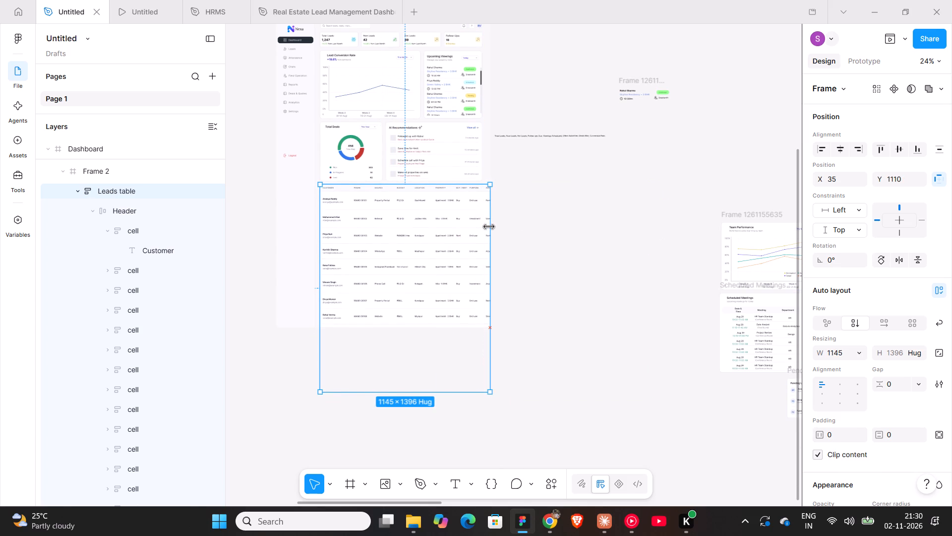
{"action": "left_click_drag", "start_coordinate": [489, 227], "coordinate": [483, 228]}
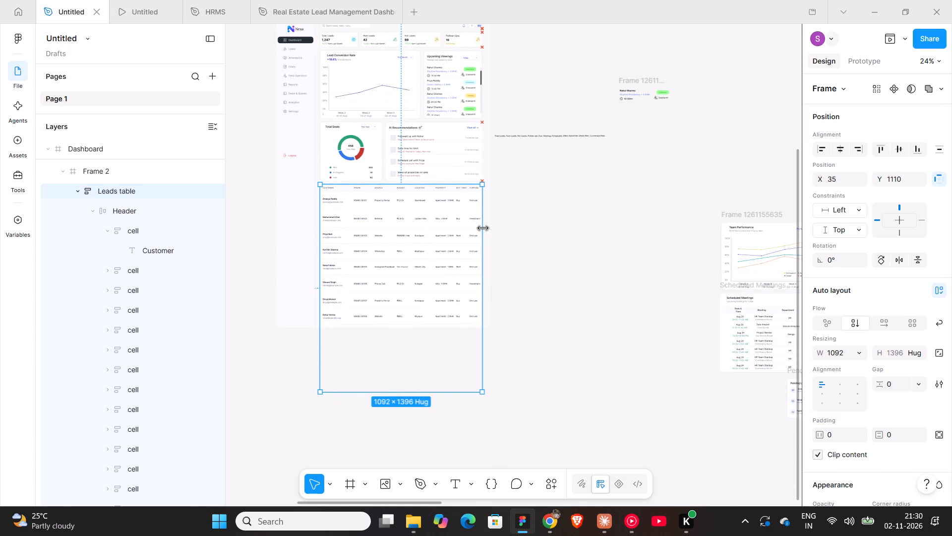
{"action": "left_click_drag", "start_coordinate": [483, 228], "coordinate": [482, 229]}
Set the Leads table's prototype overflow scrolling to Both directions.
{"action": "scroll", "coordinate": [439, 205], "scroll_direction": "down", "scroll_amount": 3}
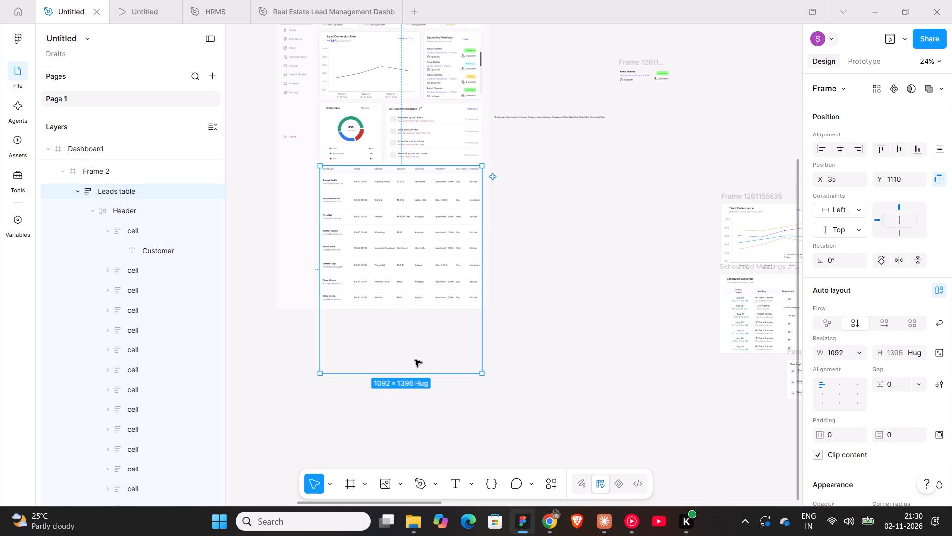
{"action": "scroll", "coordinate": [537, 239], "scroll_direction": "up", "scroll_amount": 4}
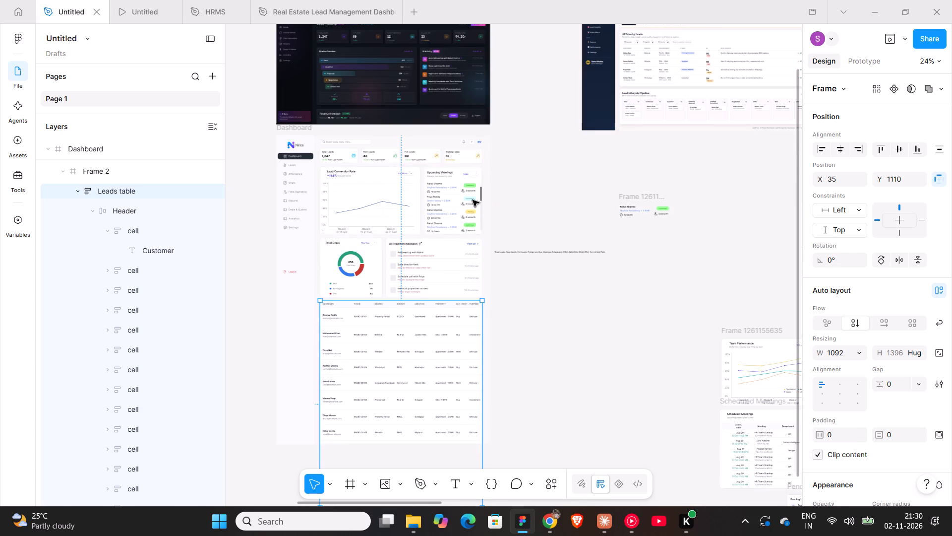
{"action": "left_click", "coordinate": [866, 61]}
{"action": "left_click", "coordinate": [881, 186]}
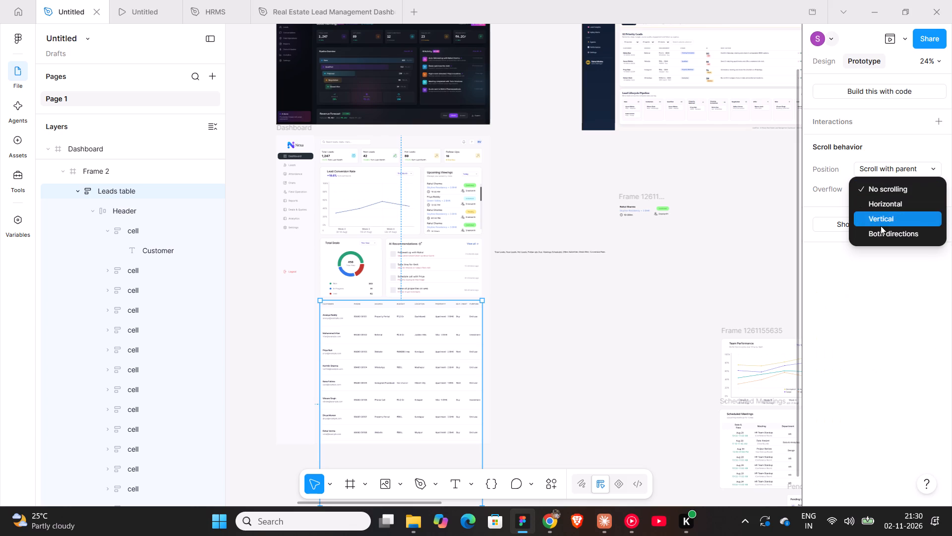
{"action": "left_click", "coordinate": [882, 234]}
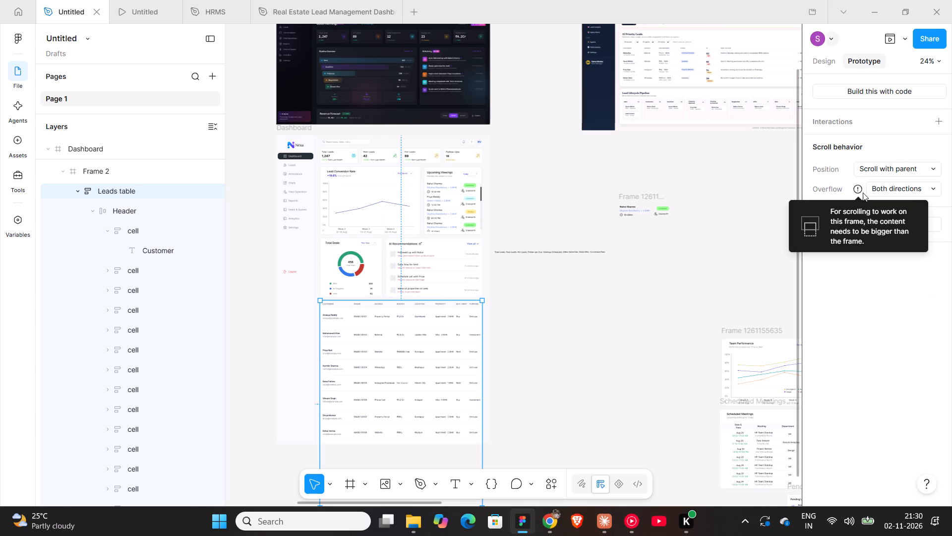
{"action": "left_click", "coordinate": [862, 191]}
Widen the Leads table in Frame 2 to a width of 2284, well beyond the dashboard's edge.
{"action": "scroll", "coordinate": [726, 262], "scroll_direction": "down", "scroll_amount": 7}
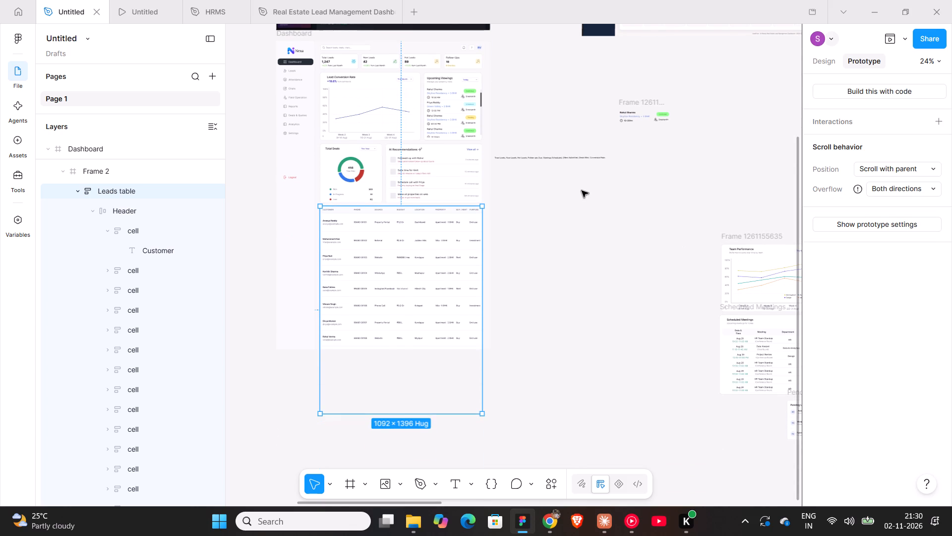
{"action": "scroll", "coordinate": [582, 191], "scroll_direction": "down", "scroll_amount": 4}
{"action": "left_click_drag", "start_coordinate": [485, 212], "coordinate": [679, 233]}
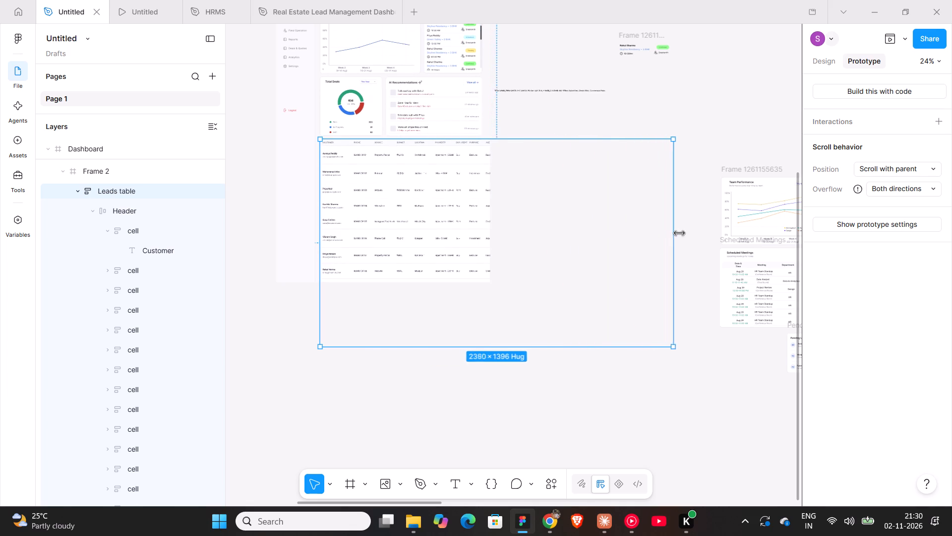
{"action": "left_click_drag", "start_coordinate": [679, 233], "coordinate": [653, 237]}
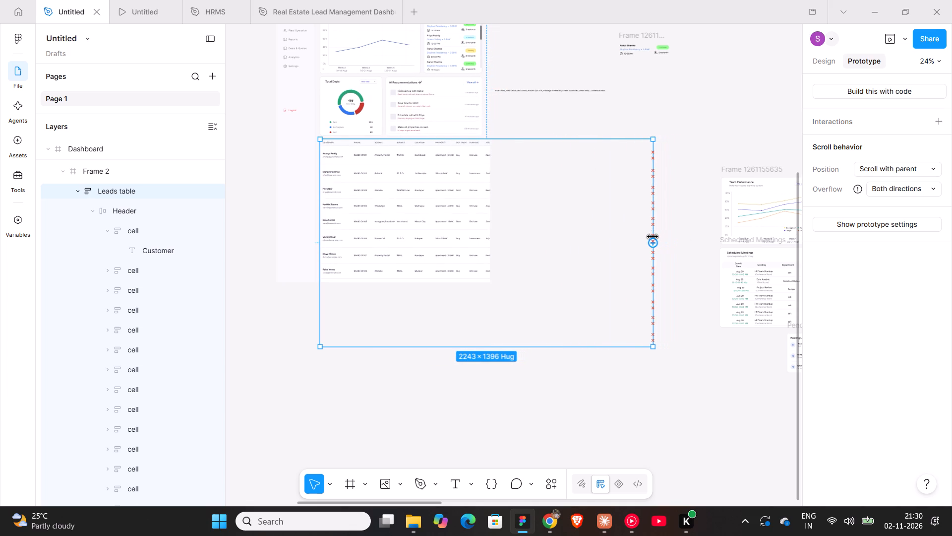
{"action": "left_click_drag", "start_coordinate": [653, 237], "coordinate": [657, 239]}
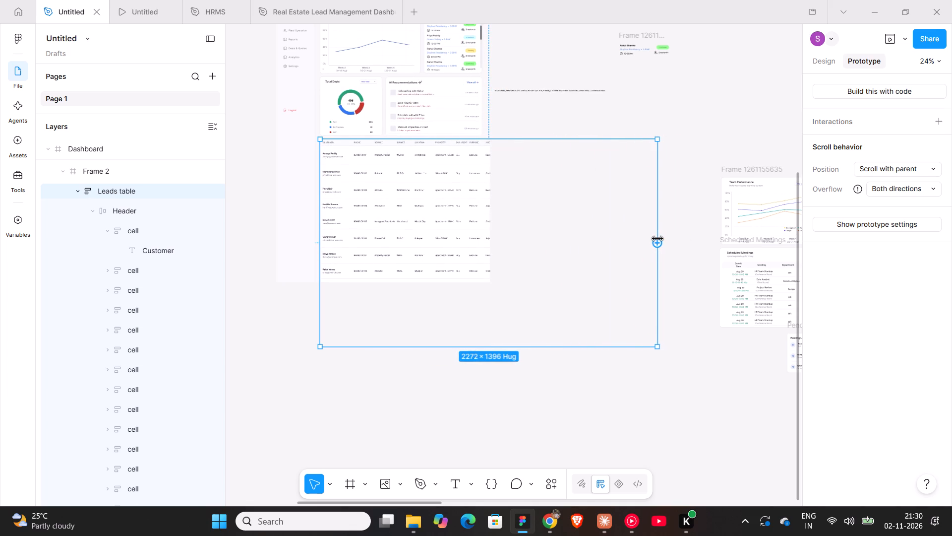
{"action": "left_click_drag", "start_coordinate": [657, 239], "coordinate": [659, 234]}
{"action": "left_click", "coordinate": [824, 62]}
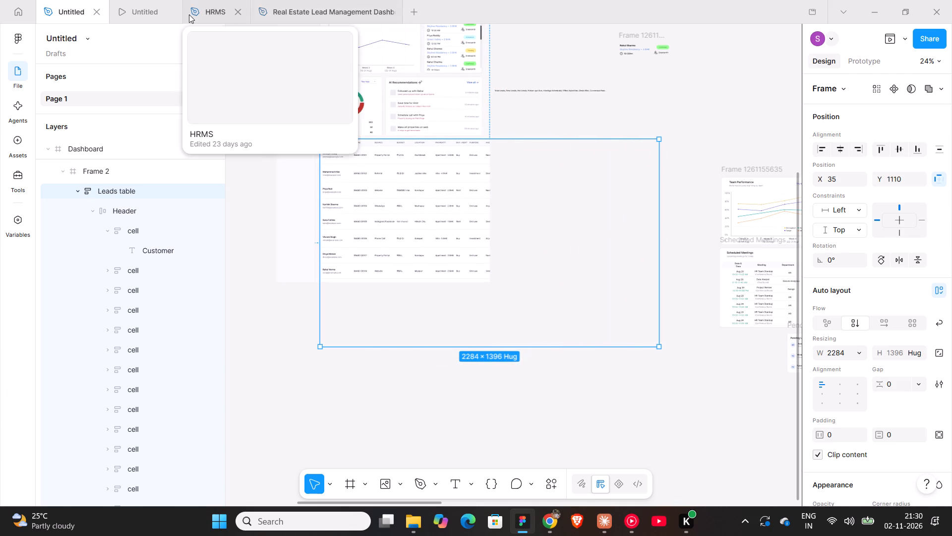
Check in the prototype preview whether the Leads table scrolls sideways and vertically, and return to the design file.
{"action": "left_click", "coordinate": [137, 12]}
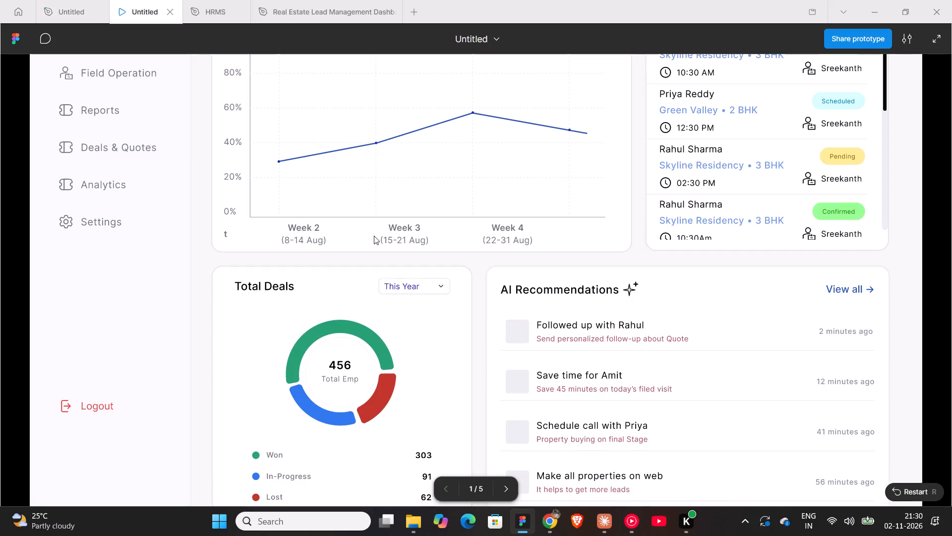
{"action": "scroll", "coordinate": [374, 236], "scroll_direction": "down", "scroll_amount": 5}
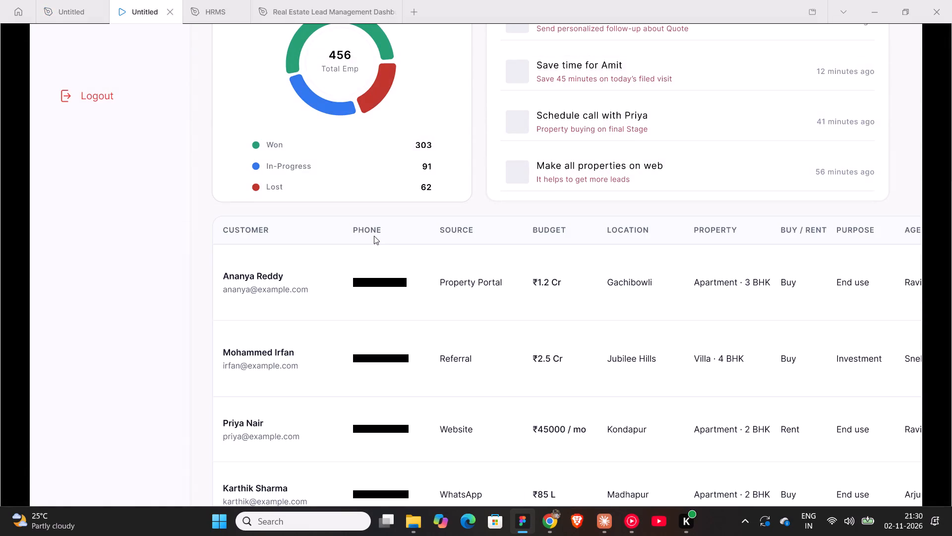
{"action": "scroll", "coordinate": [374, 236], "scroll_direction": "down", "scroll_amount": 5}
{"action": "left_click_drag", "start_coordinate": [537, 251], "coordinate": [394, 255]}
{"action": "scroll", "coordinate": [394, 255], "scroll_direction": "up", "scroll_amount": 4}
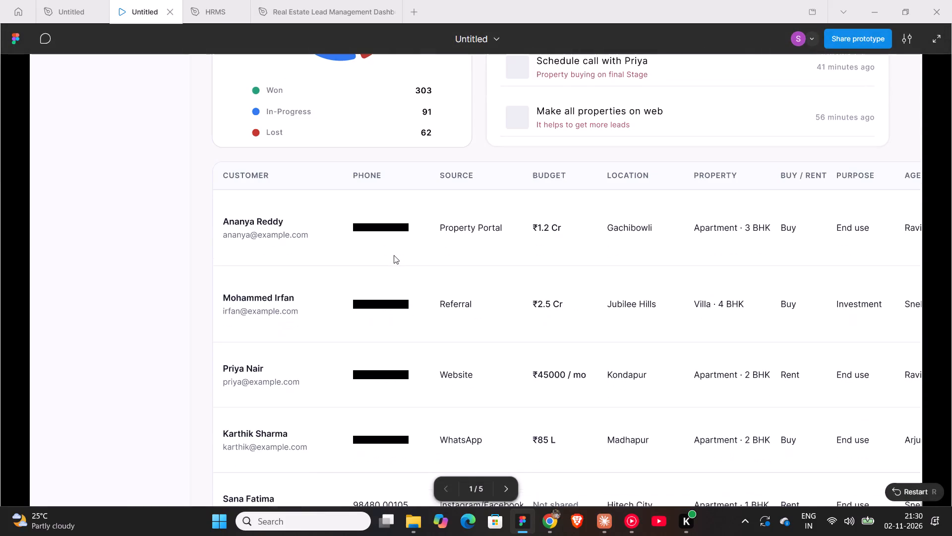
{"action": "left_click_drag", "start_coordinate": [575, 295], "coordinate": [345, 306]}
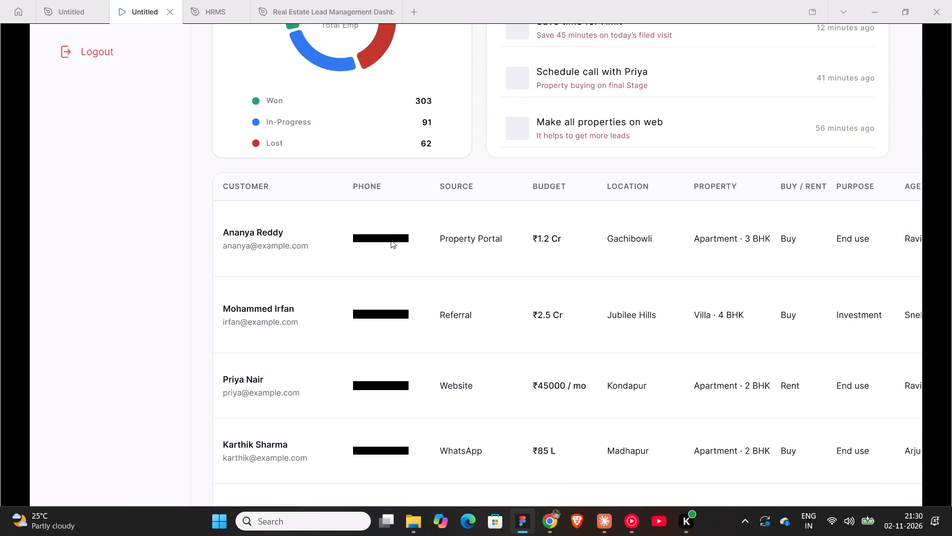
{"action": "scroll", "coordinate": [391, 240], "scroll_direction": "up", "scroll_amount": 9}
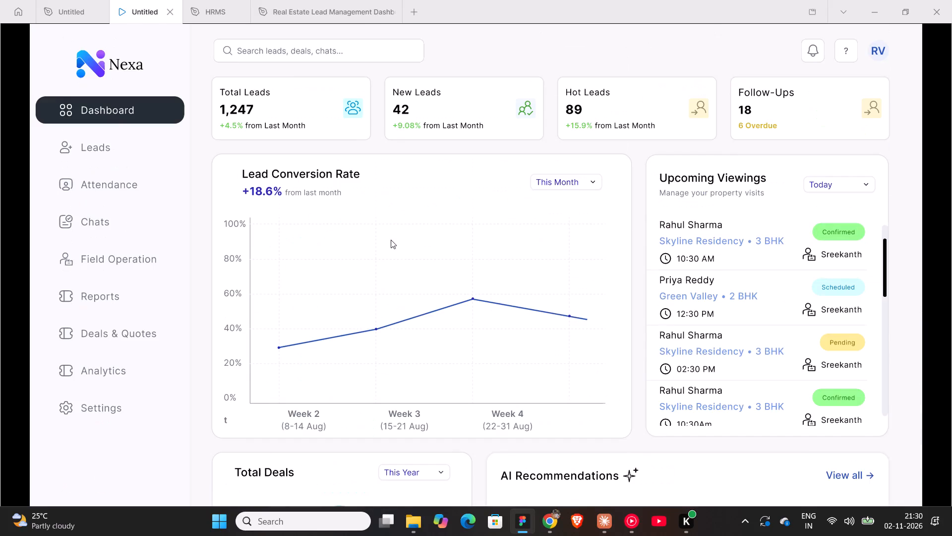
{"action": "scroll", "coordinate": [391, 240], "scroll_direction": "down", "scroll_amount": 7}
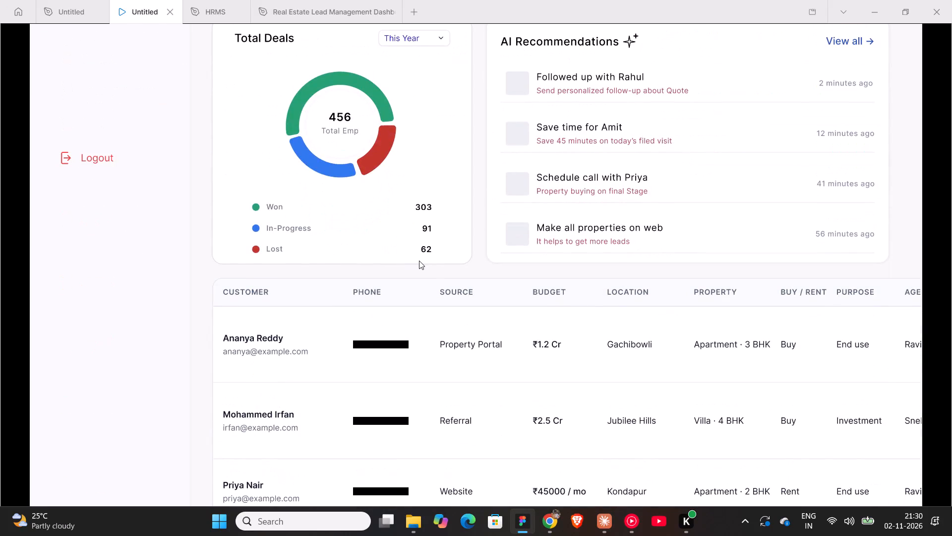
{"action": "scroll", "coordinate": [419, 261], "scroll_direction": "down", "scroll_amount": 10}
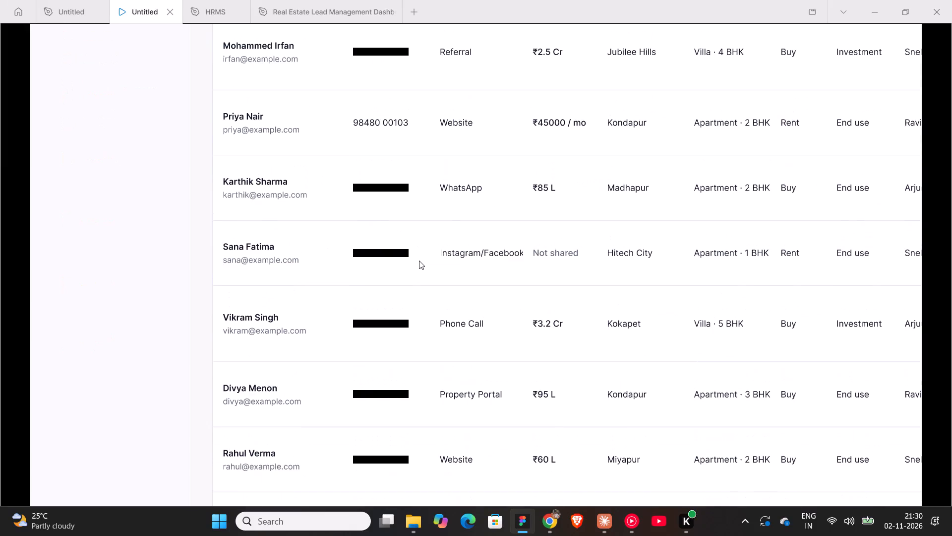
{"action": "scroll", "coordinate": [419, 261], "scroll_direction": "up", "scroll_amount": 4}
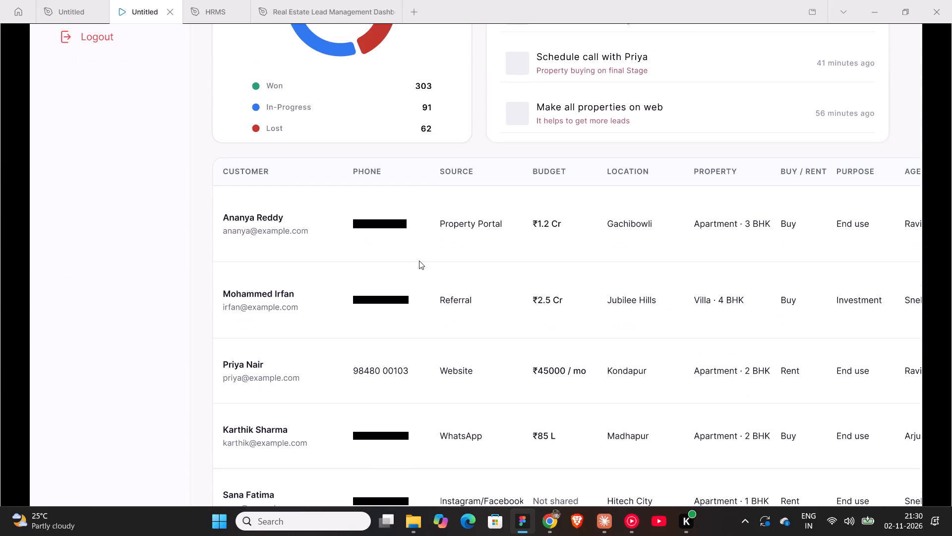
{"action": "scroll", "coordinate": [419, 261], "scroll_direction": "down", "scroll_amount": 13}
{"action": "scroll", "coordinate": [419, 261], "scroll_direction": "up", "scroll_amount": 6}
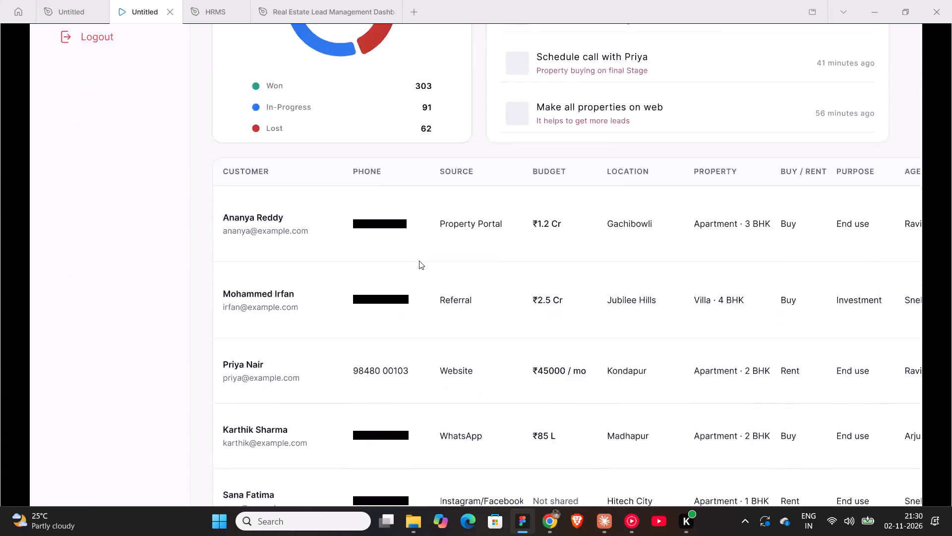
{"action": "scroll", "coordinate": [419, 261], "scroll_direction": "up", "scroll_amount": 4}
{"action": "left_click", "coordinate": [57, 11]}
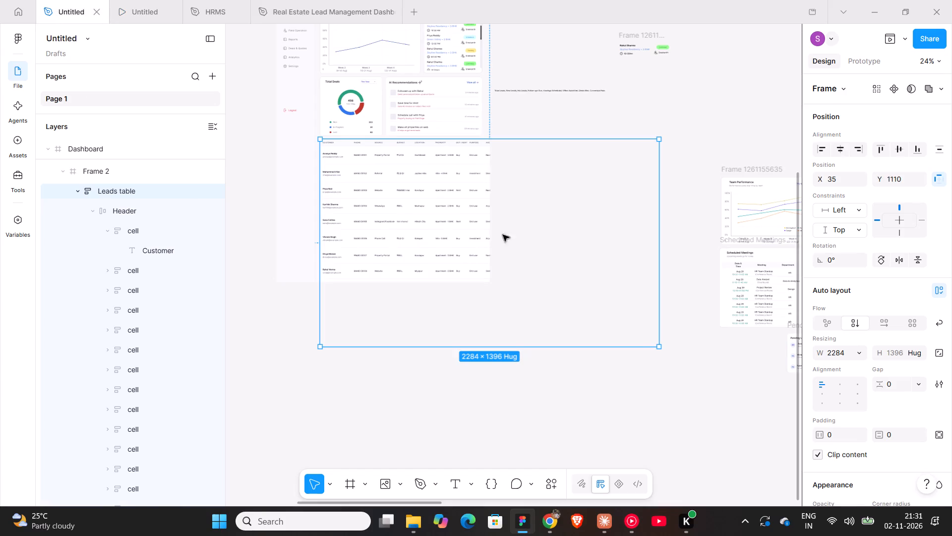
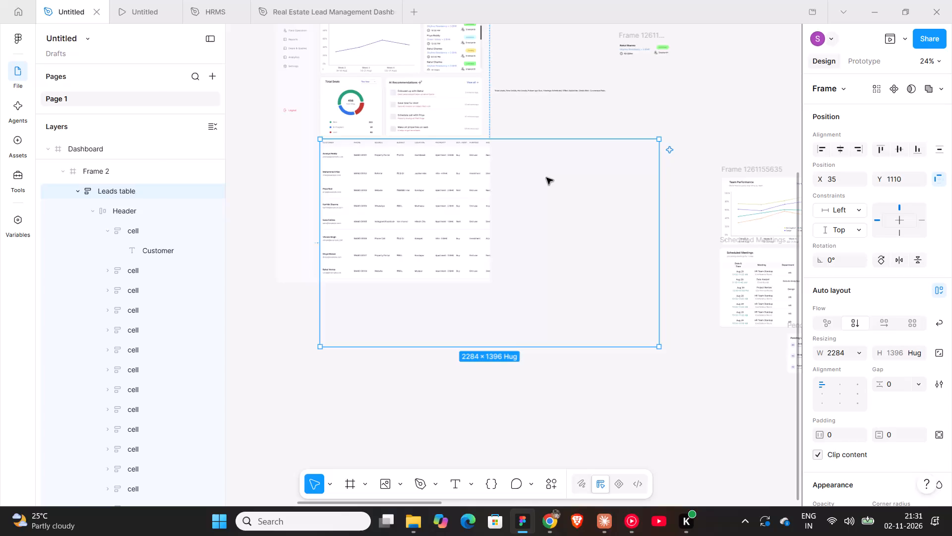
Rename the Leads table layer inside Frame 2 as Frame.
{"action": "left_click", "coordinate": [671, 125]}
{"action": "double_click", "coordinate": [427, 179]}
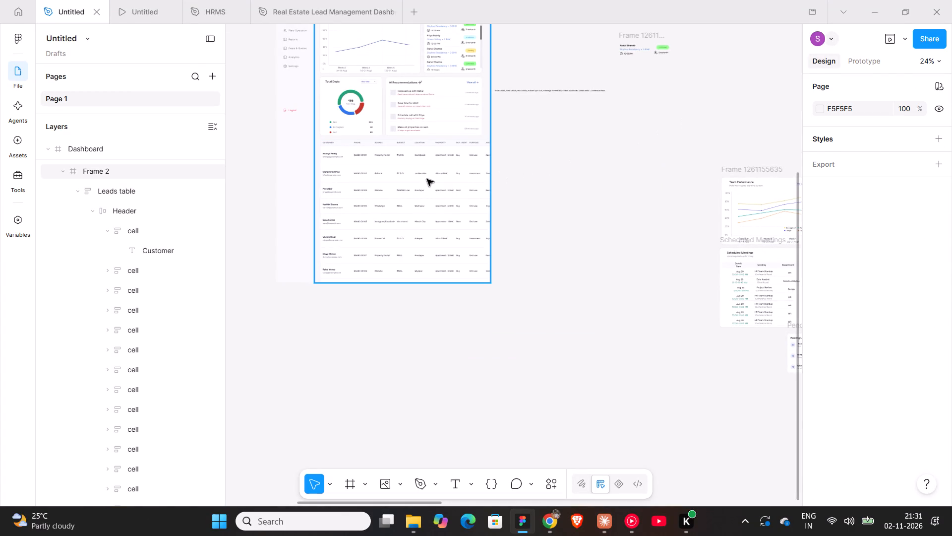
{"action": "left_click", "coordinate": [110, 191]}
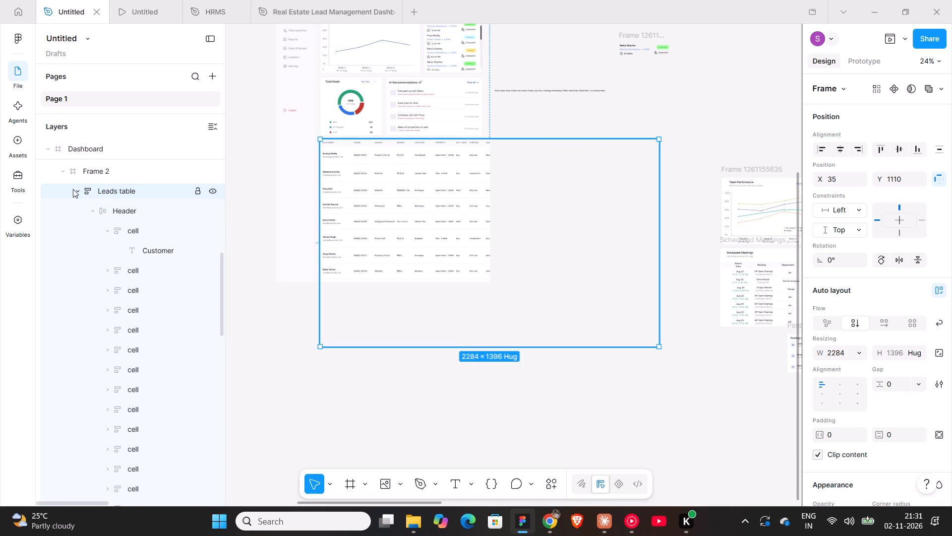
{"action": "double_click", "coordinate": [113, 191]}
{"action": "type", "text": "Frame"}
{"action": "key", "text": "space"}
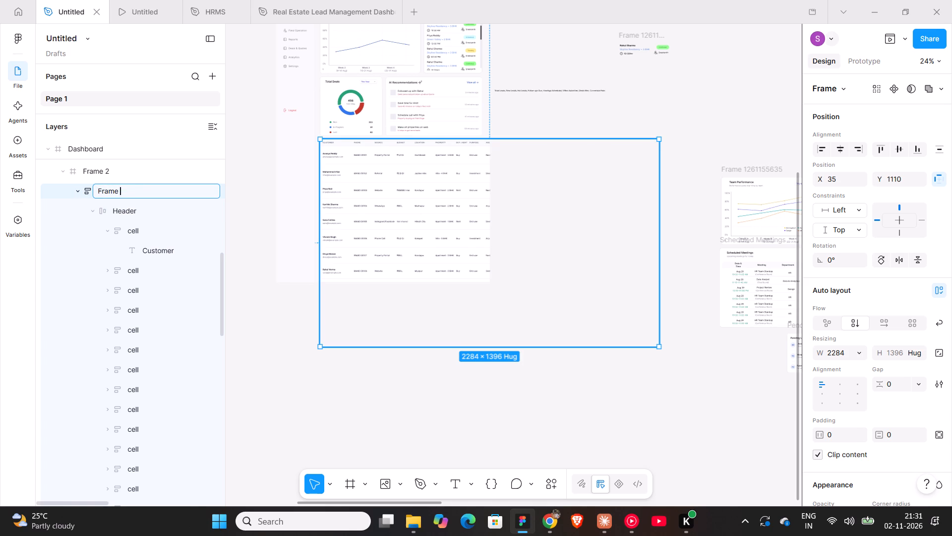
{"action": "left_click", "coordinate": [122, 205]}
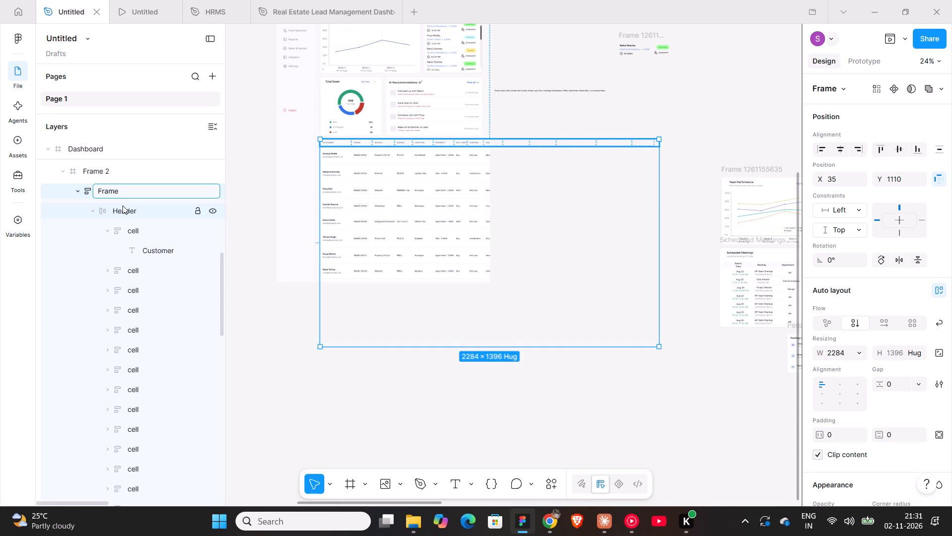
{"action": "double_click", "coordinate": [116, 191]}
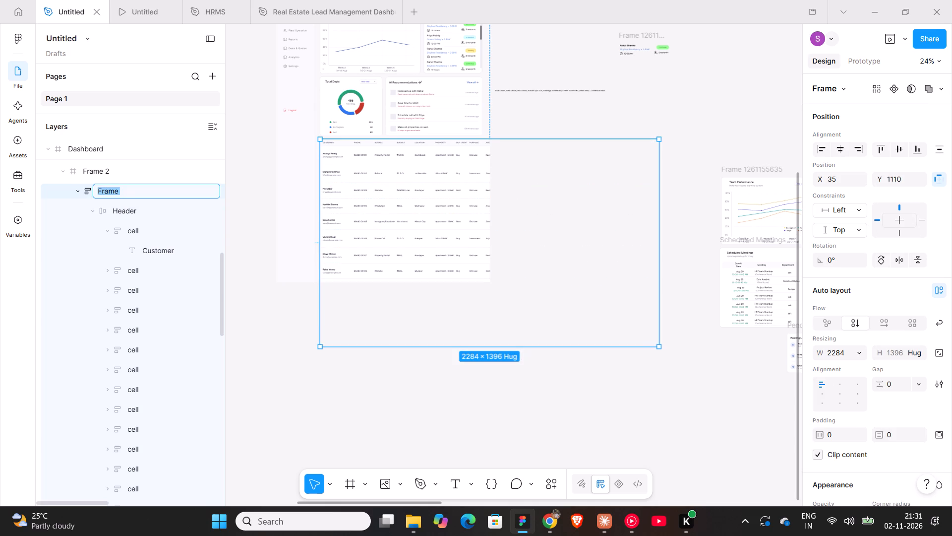
{"action": "left_click", "coordinate": [119, 189]}
{"action": "scroll", "coordinate": [119, 194], "scroll_direction": "up", "scroll_amount": 6}
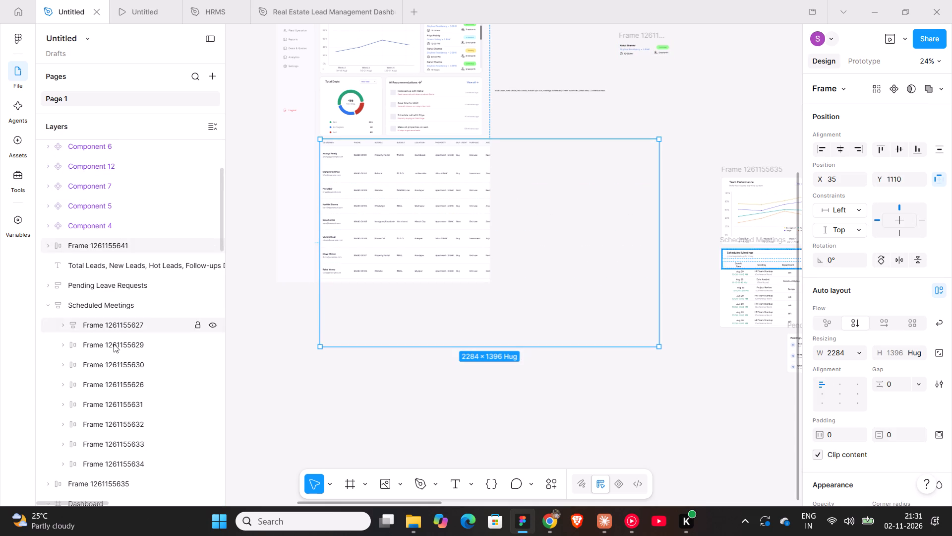
{"action": "double_click", "coordinate": [114, 346]}
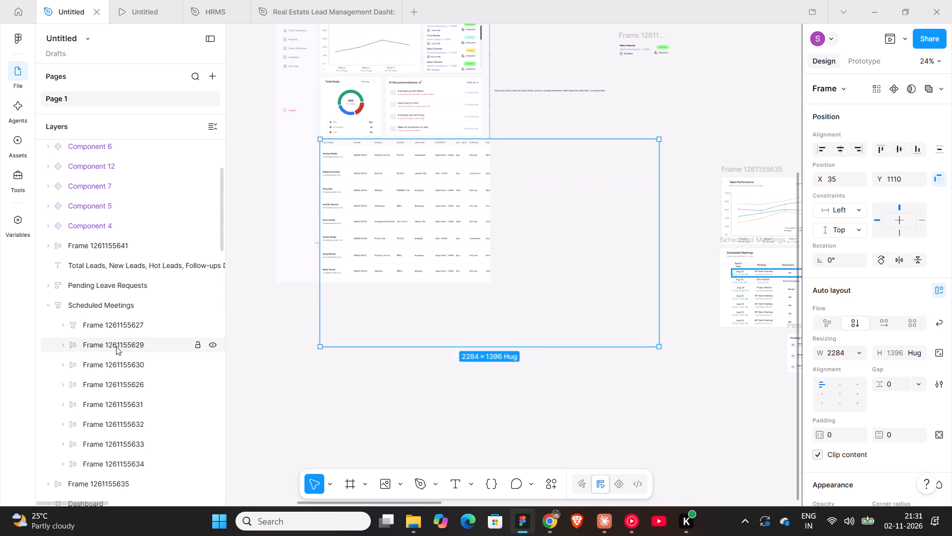
{"action": "key", "text": "ctrl+c"}
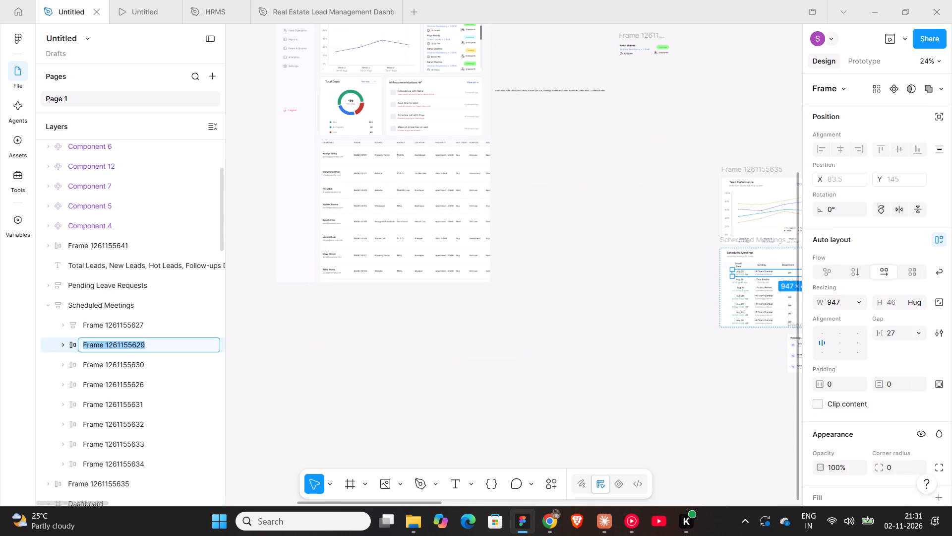
{"action": "scroll", "coordinate": [116, 346], "scroll_direction": "down", "scroll_amount": 10}
{"action": "scroll", "coordinate": [116, 346], "scroll_direction": "up", "scroll_amount": 4}
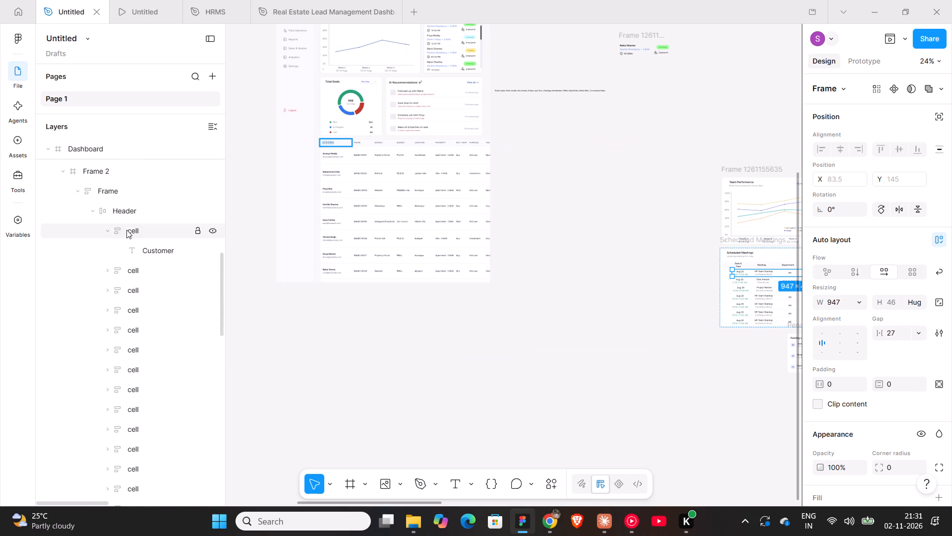
{"action": "left_click", "coordinate": [134, 230]}
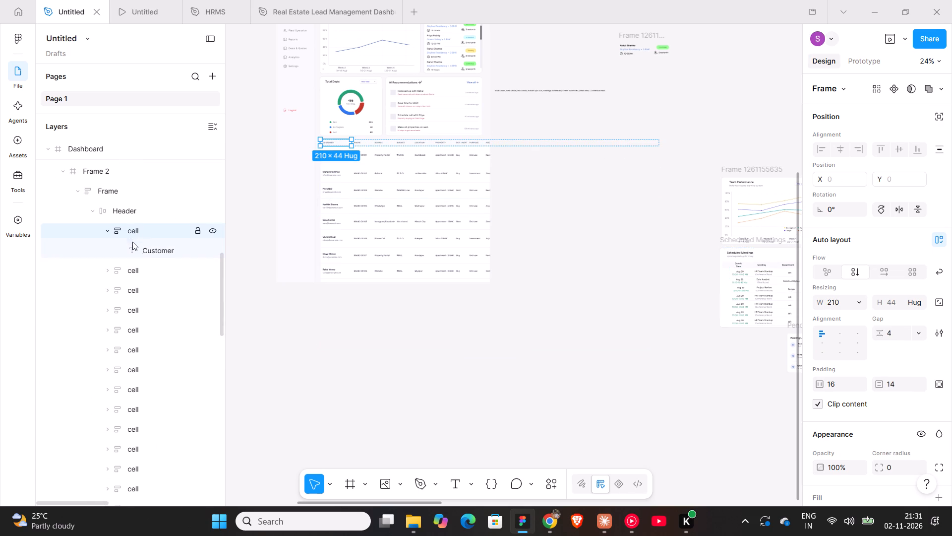
{"action": "left_click", "coordinate": [108, 233]}
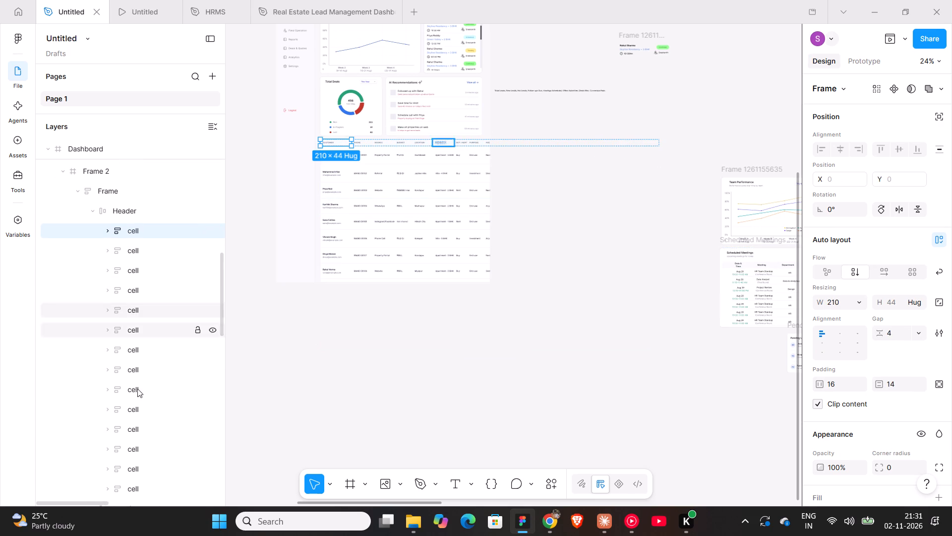
{"action": "double_click", "coordinate": [125, 209]}
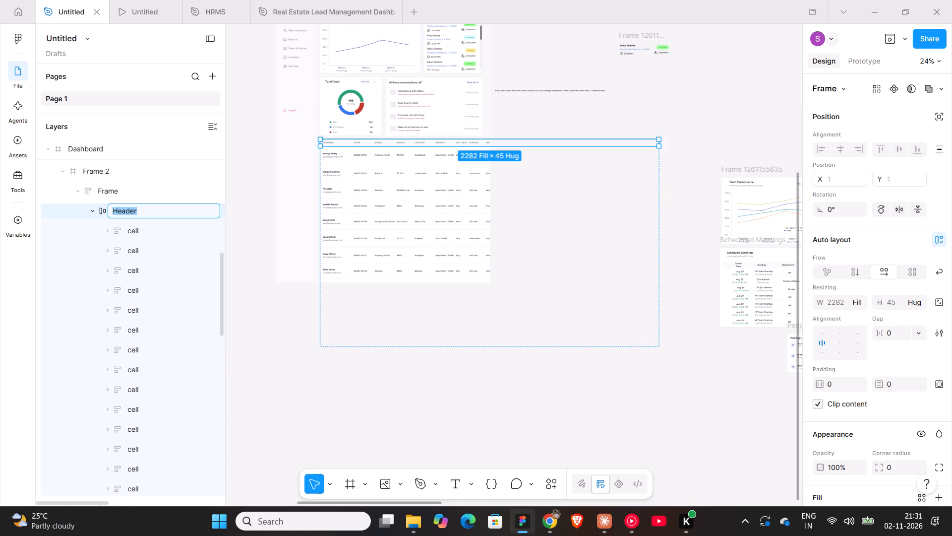
{"action": "key", "text": "ctrl+v"}
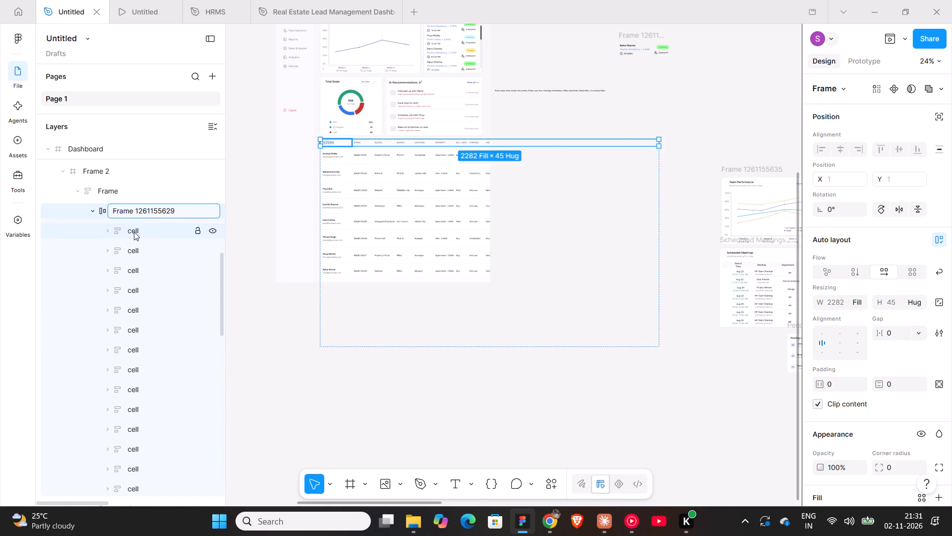
{"action": "double_click", "coordinate": [134, 232]}
{"action": "key", "text": "ctrl+v"}
{"action": "double_click", "coordinate": [137, 247]}
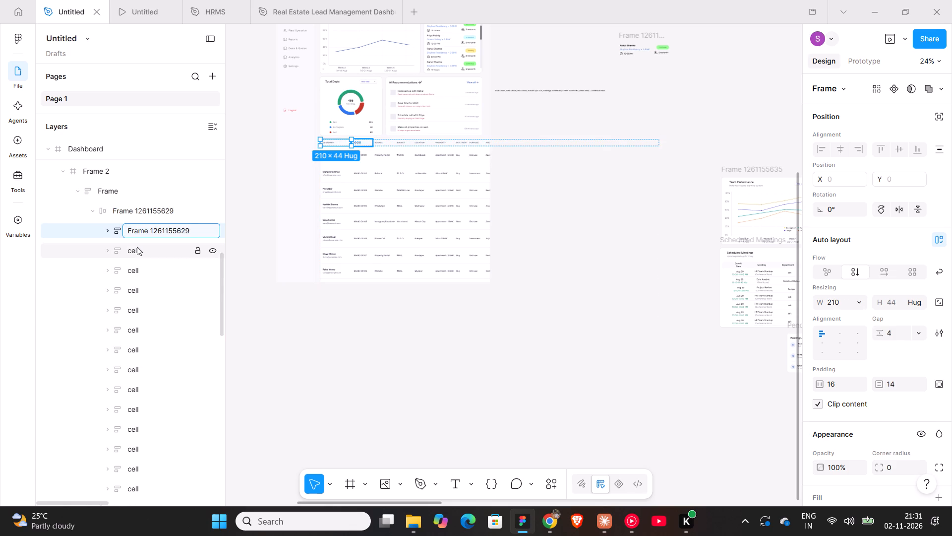
{"action": "key", "text": "ctrl+v"}
{"action": "double_click", "coordinate": [134, 269]}
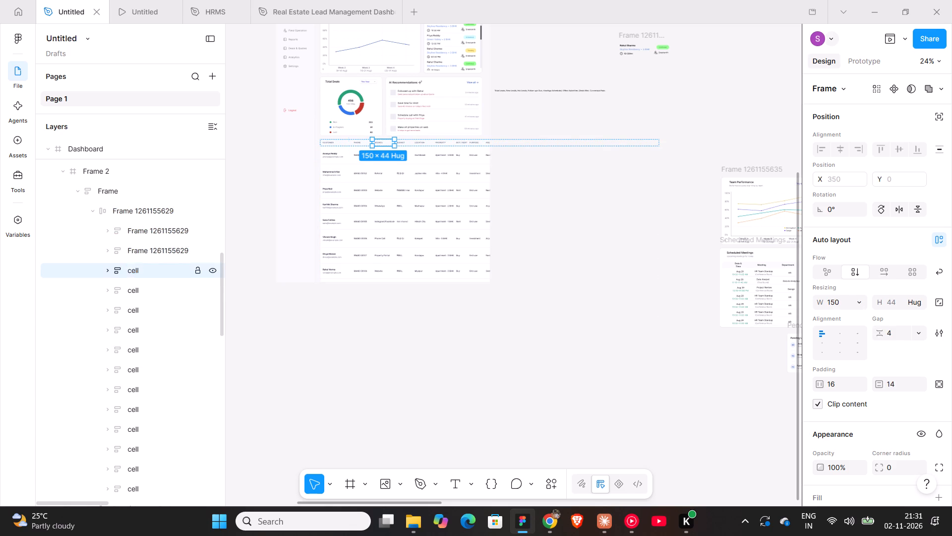
{"action": "key", "text": "ctrl+v"}
{"action": "double_click", "coordinate": [133, 291]}
{"action": "key", "text": "ctrl+v"}
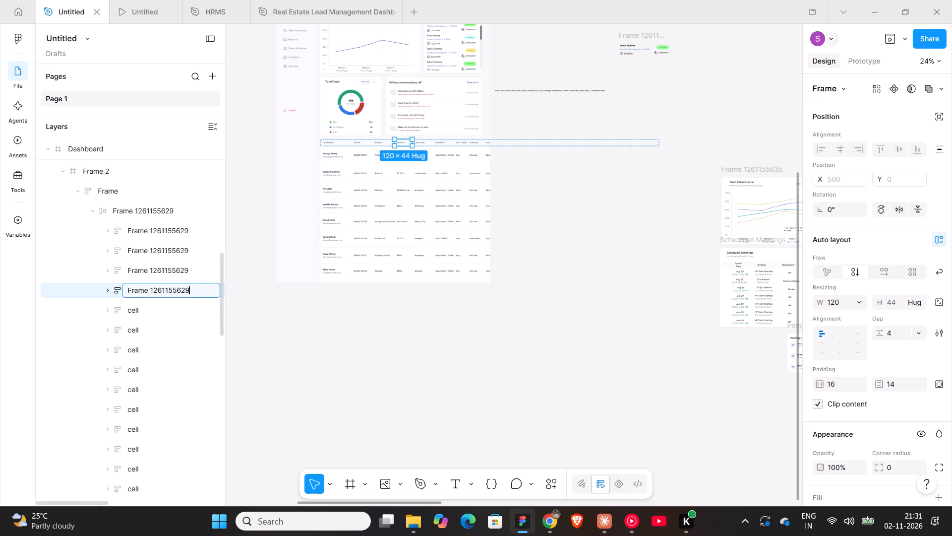
{"action": "scroll", "coordinate": [133, 291], "scroll_direction": "down", "scroll_amount": 2}
{"action": "double_click", "coordinate": [142, 184]}
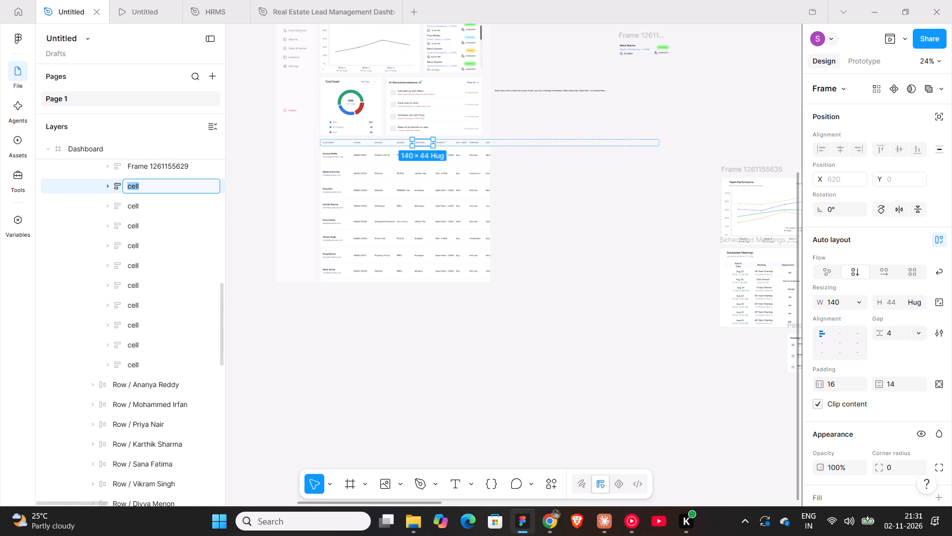
{"action": "key", "text": "ctrl+v"}
{"action": "double_click", "coordinate": [136, 207]}
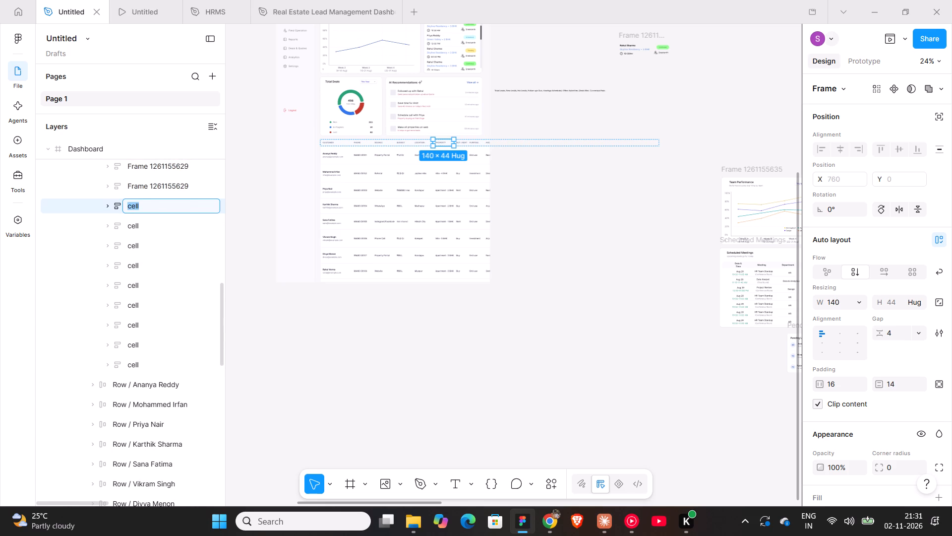
{"action": "key", "text": "ctrl+v"}
{"action": "double_click", "coordinate": [134, 222]}
{"action": "key", "text": "ctrl+v"}
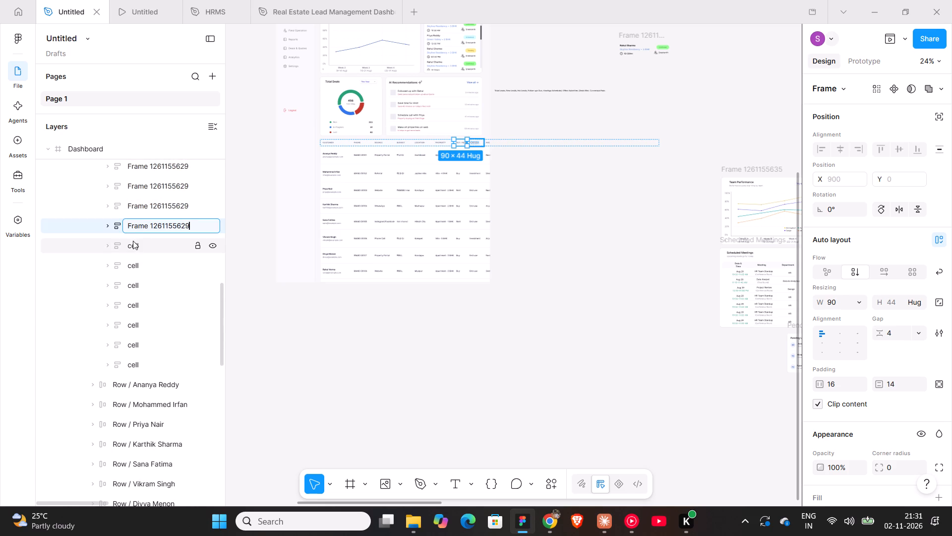
{"action": "double_click", "coordinate": [133, 241]}
{"action": "key", "text": "ctrl+v"}
{"action": "double_click", "coordinate": [134, 259]}
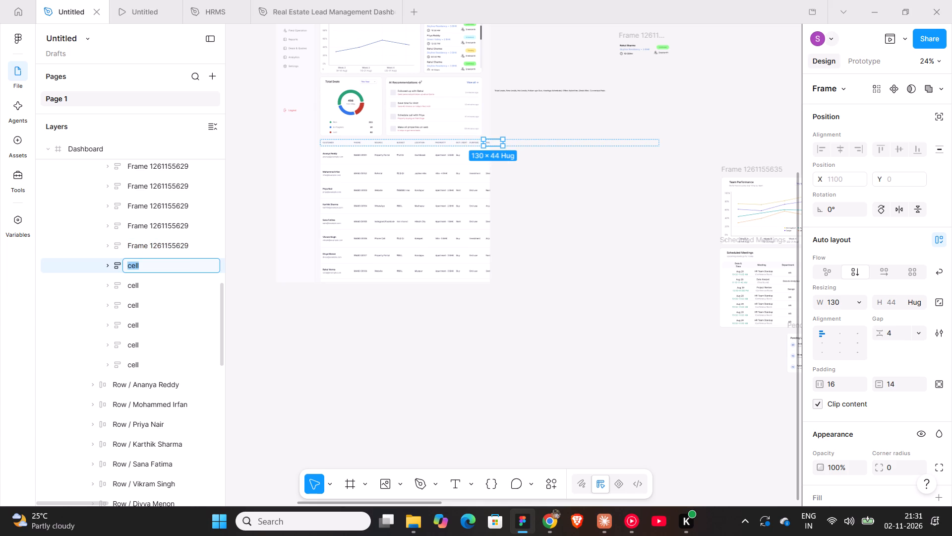
{"action": "key", "text": "ctrl+v"}
{"action": "double_click", "coordinate": [134, 283]}
{"action": "key", "text": "ctrl+v"}
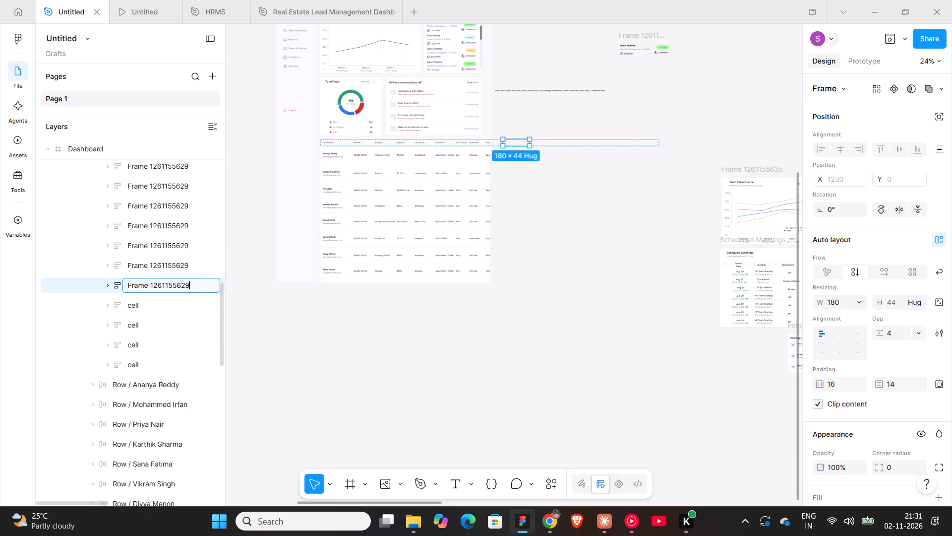
{"action": "double_click", "coordinate": [136, 307]}
{"action": "key", "text": "ctrl+v"}
{"action": "double_click", "coordinate": [139, 326]}
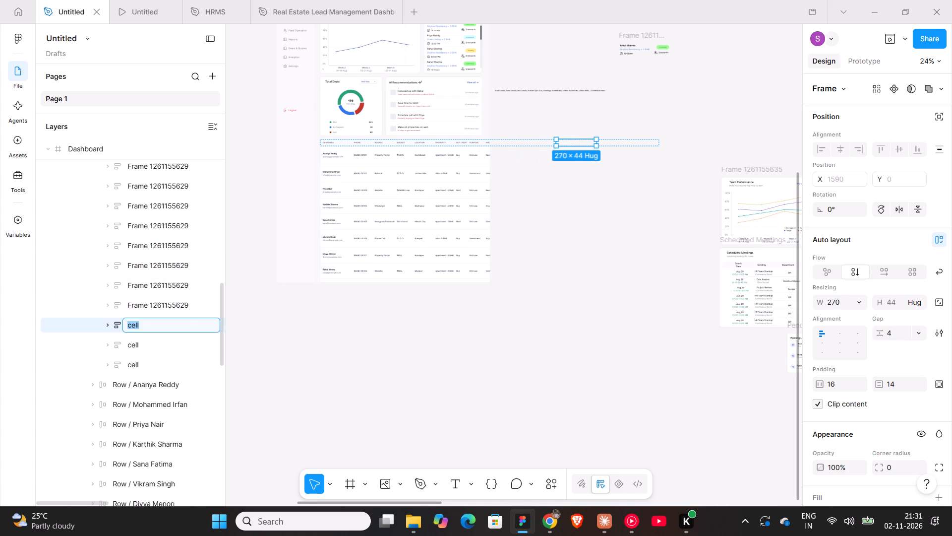
{"action": "key", "text": "ctrl+v"}
{"action": "double_click", "coordinate": [138, 337]}
{"action": "key", "text": "ctrl+v"}
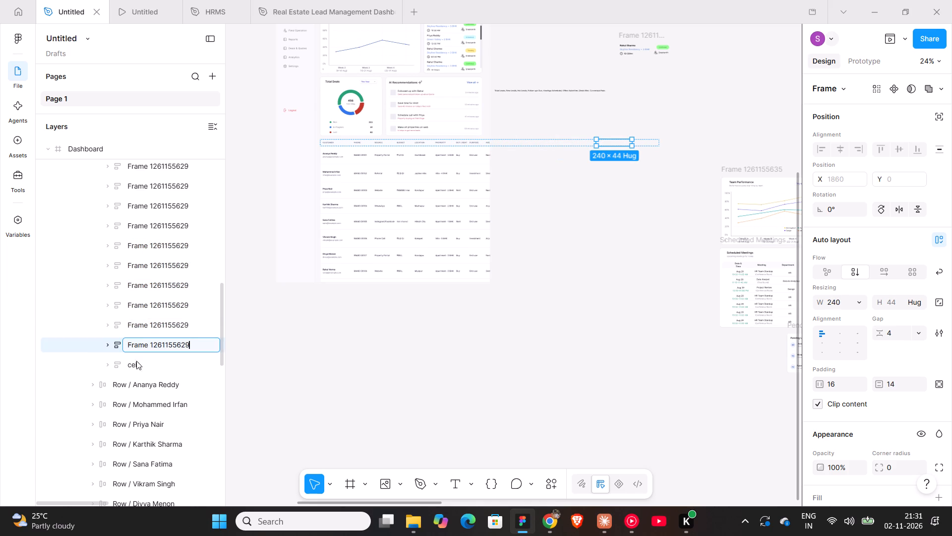
{"action": "double_click", "coordinate": [135, 369]}
{"action": "key", "text": "ctrl+v"}
{"action": "scroll", "coordinate": [135, 369], "scroll_direction": "down", "scroll_amount": 3}
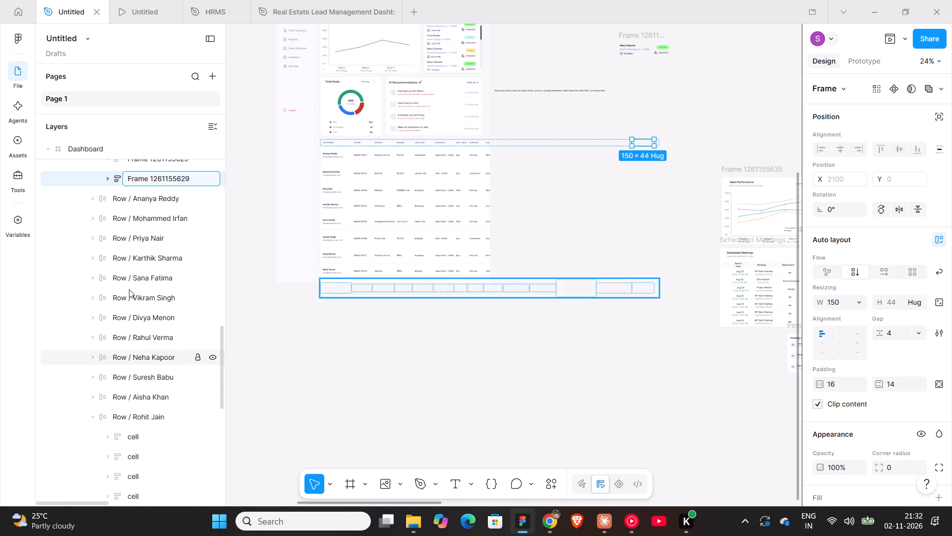
{"action": "double_click", "coordinate": [141, 199]}
{"action": "key", "text": "ctrl+v"}
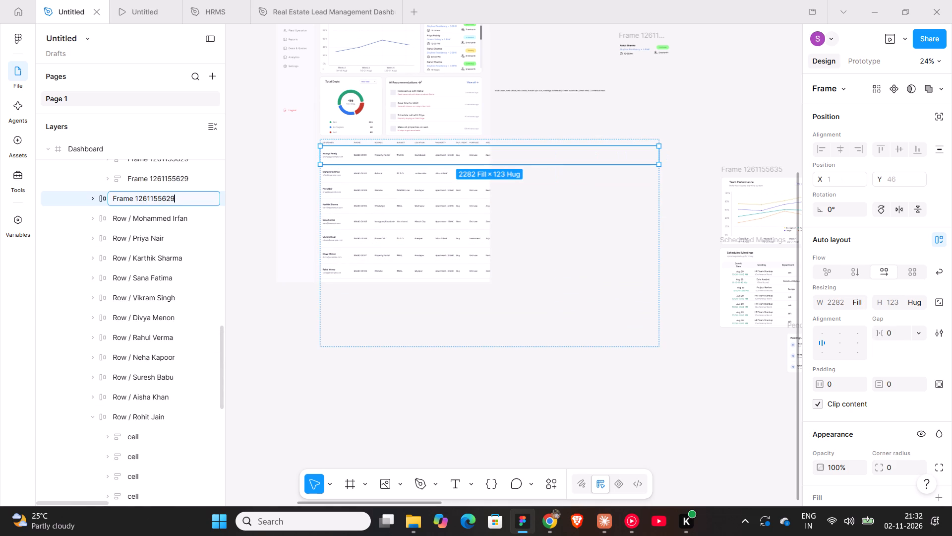
{"action": "key", "text": "BackSpace"}
{"action": "key", "text": "BackSpace"}
{"action": "key", "text": "3"}
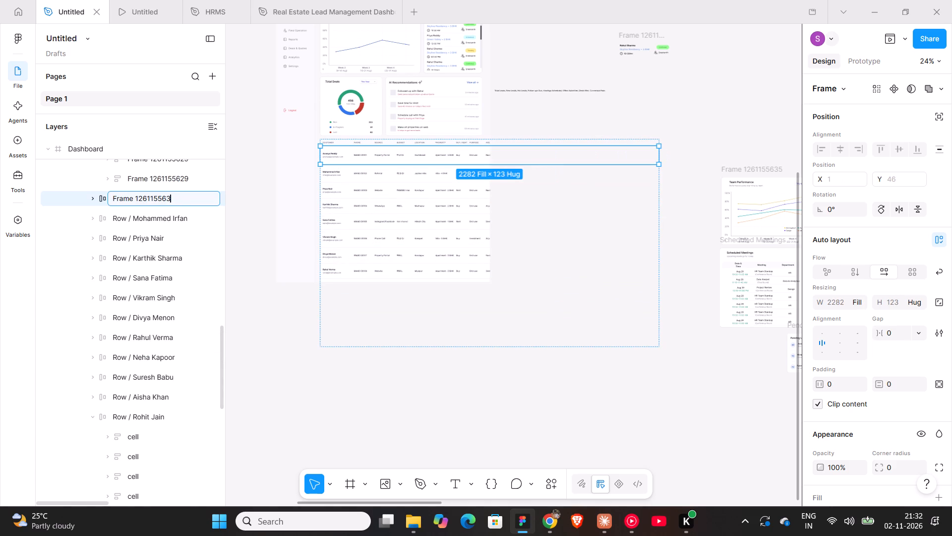
{"action": "key", "text": "0"}
{"action": "double_click", "coordinate": [155, 218]}
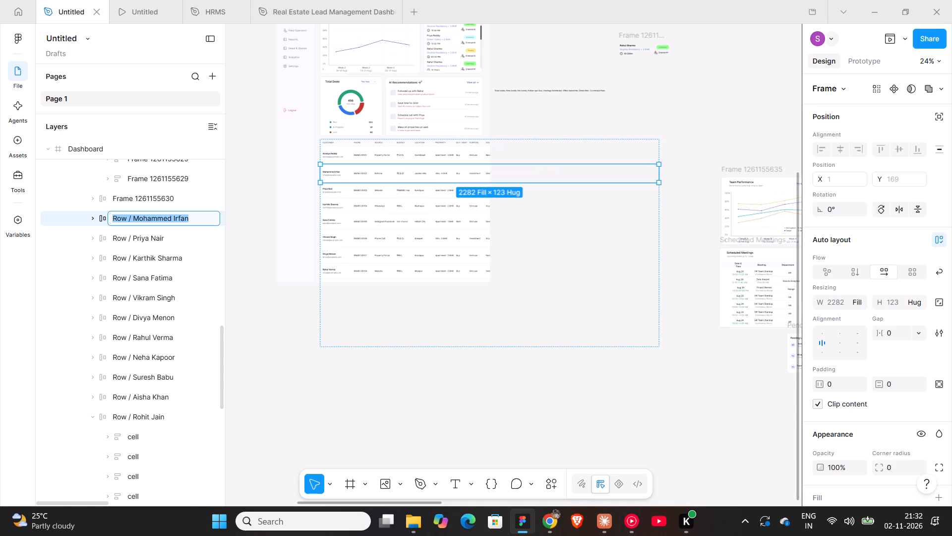
{"action": "key", "text": "ctrl+v"}
{"action": "key", "text": "BackSpace"}
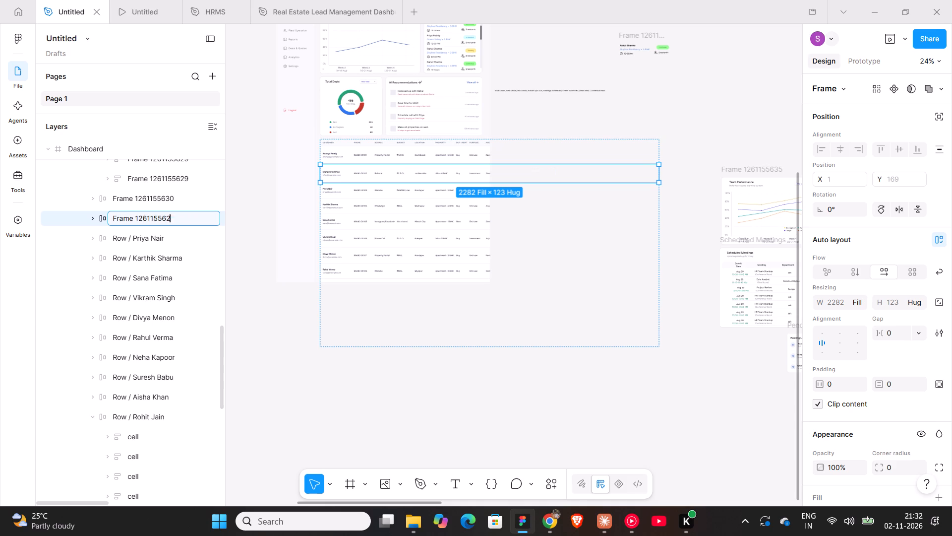
{"action": "key", "text": "BackSpace"}
{"action": "type", "text": "31"}
{"action": "double_click", "coordinate": [157, 240]}
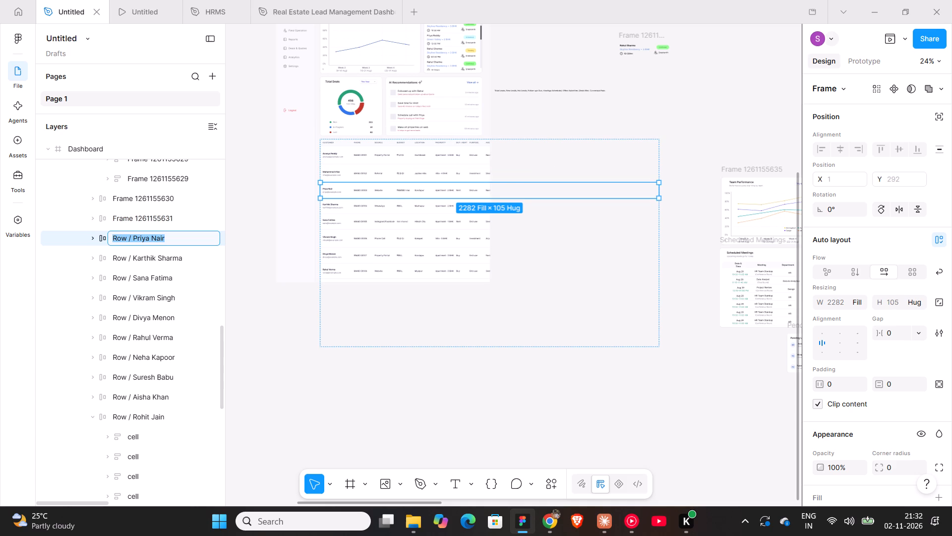
{"action": "key", "text": "ctrl+c"}
{"action": "triple_click", "coordinate": [162, 214]}
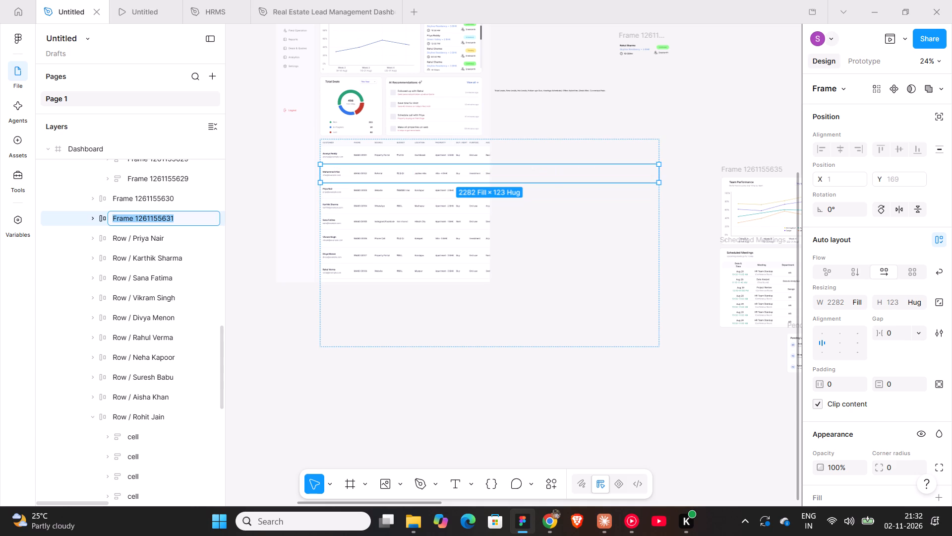
{"action": "key", "text": "ctrl+c"}
{"action": "double_click", "coordinate": [157, 238]}
{"action": "key", "text": "ctrl+v"}
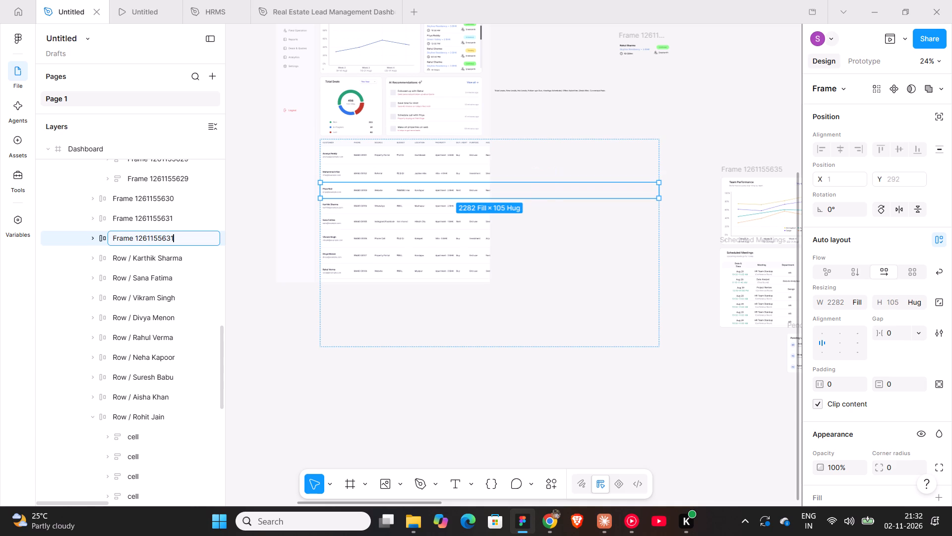
{"action": "key", "text": "BackSpace"}
{"action": "key", "text": "2"}
{"action": "left_click", "coordinate": [174, 258]}
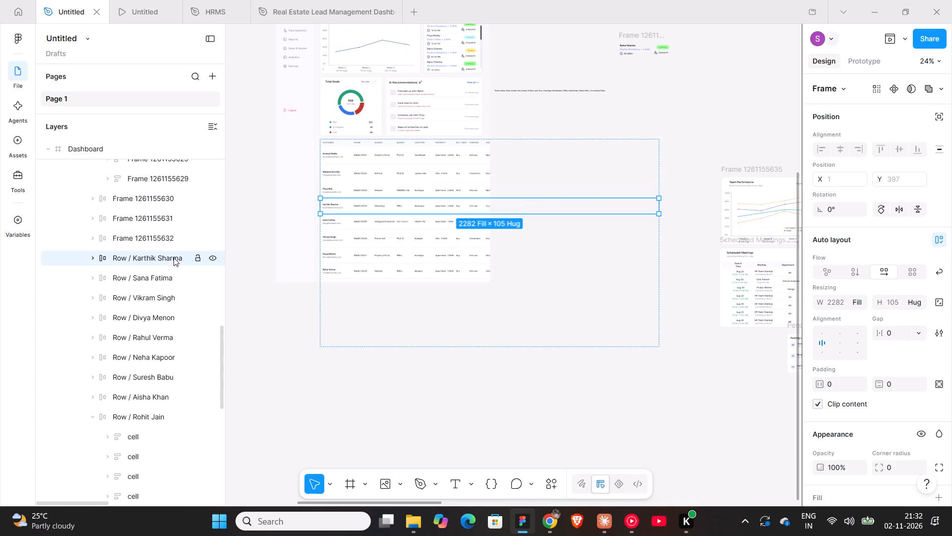
{"action": "double_click", "coordinate": [174, 258]}
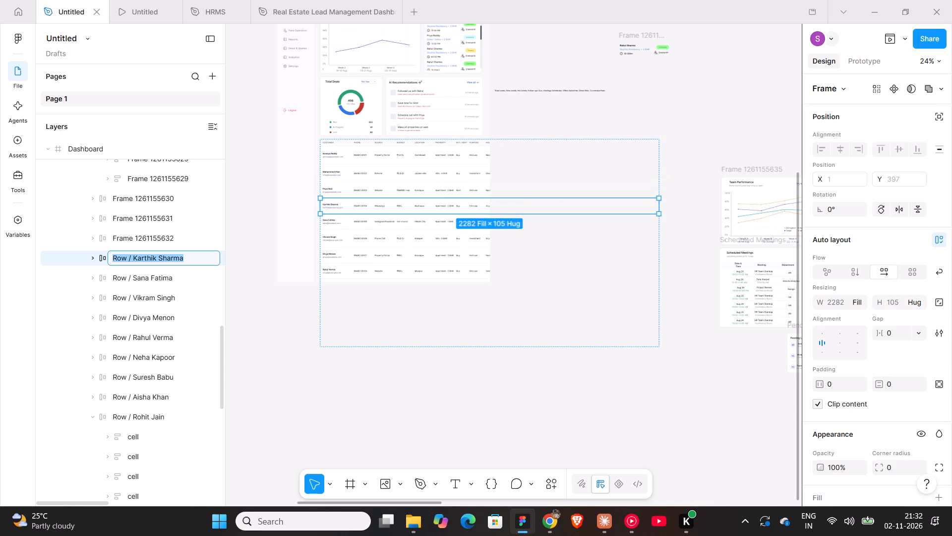
{"action": "key", "text": "ctrl+v"}
{"action": "key", "text": "BackSpace"}
{"action": "key", "text": "3"}
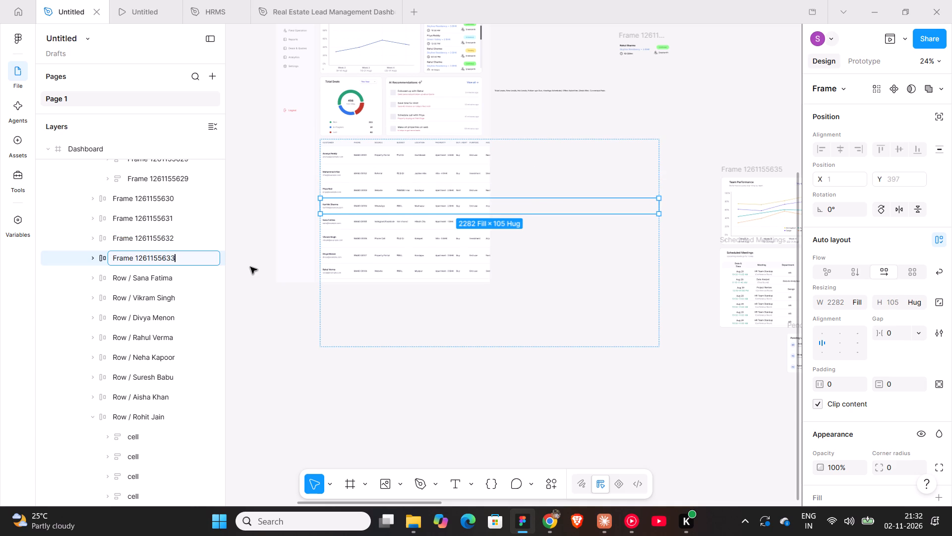
{"action": "double_click", "coordinate": [158, 278]}
{"action": "key", "text": "ctrl+c"}
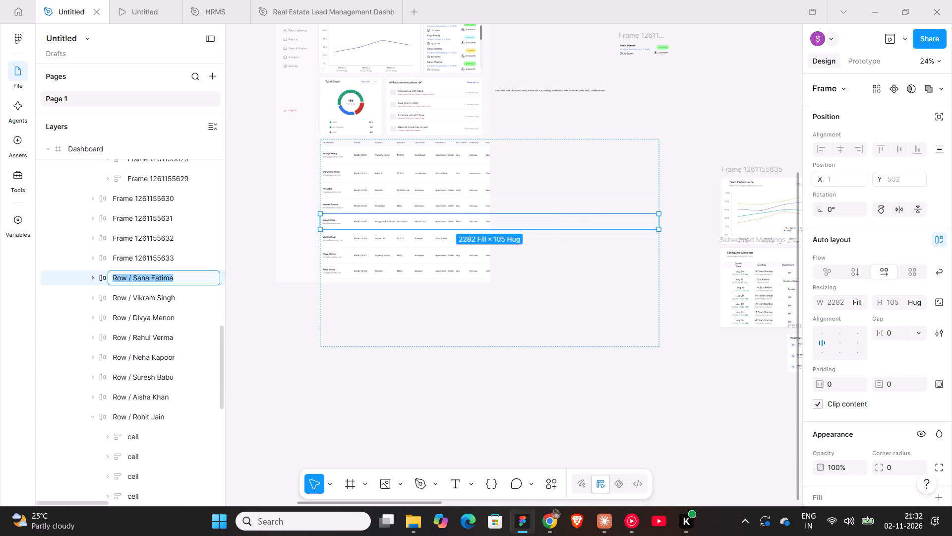
{"action": "triple_click", "coordinate": [155, 258]}
{"action": "key", "text": "ctrl+c"}
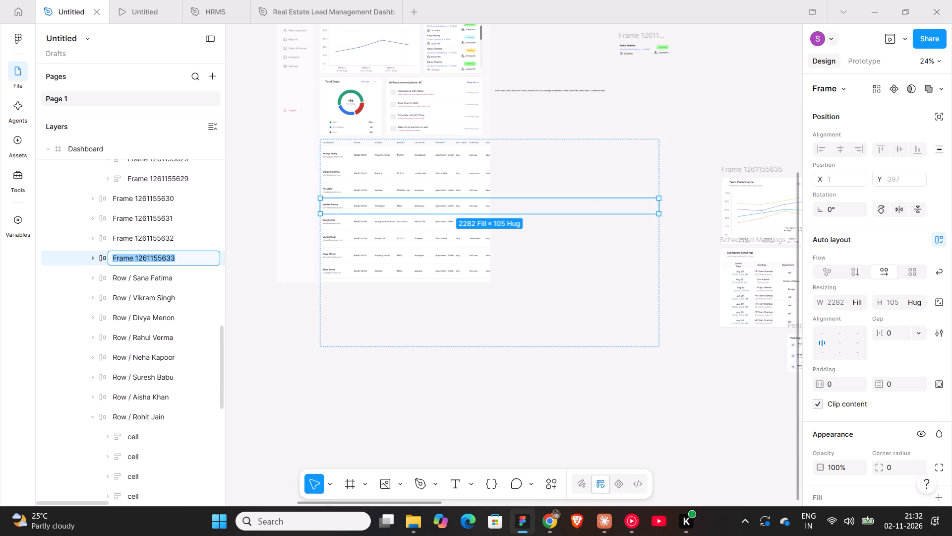
{"action": "double_click", "coordinate": [152, 277]}
{"action": "key", "text": "ctrl+v"}
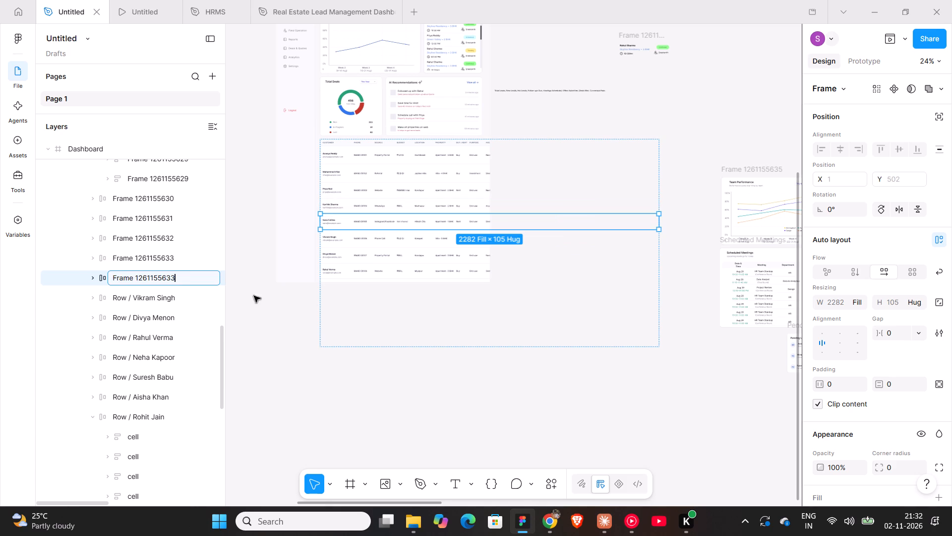
{"action": "key", "text": "BackSpace"}
{"action": "key", "text": "4"}
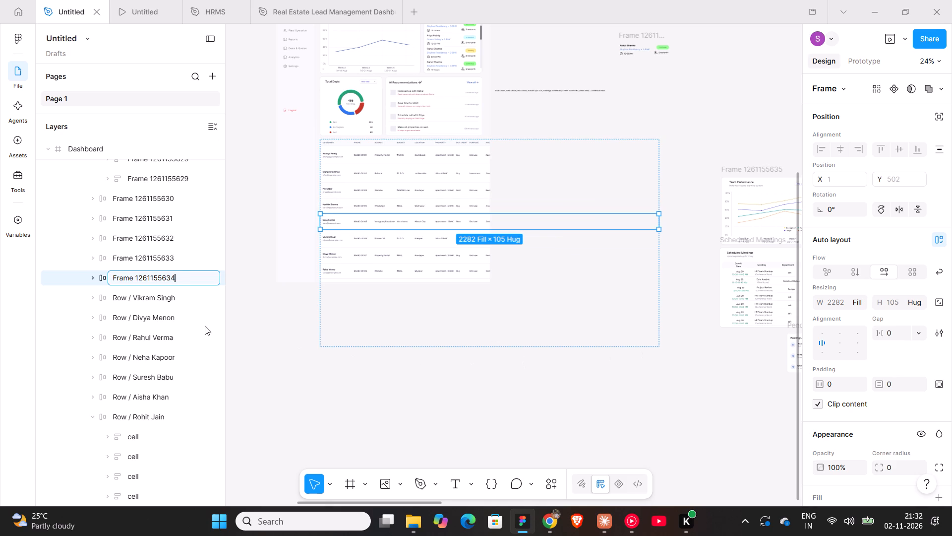
{"action": "triple_click", "coordinate": [150, 293]}
{"action": "key", "text": "ctrl+v"}
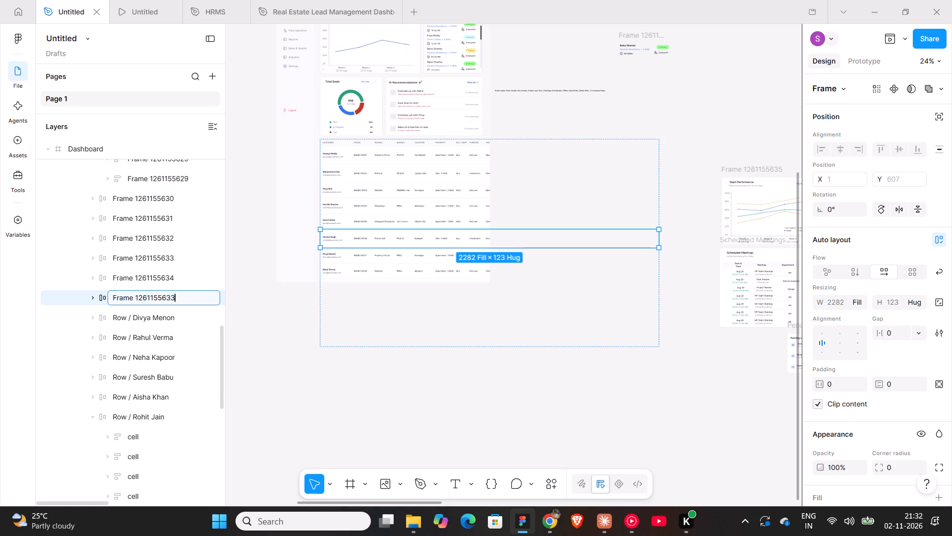
{"action": "key", "text": "BackSpace"}
{"action": "key", "text": "5"}
{"action": "double_click", "coordinate": [137, 320]}
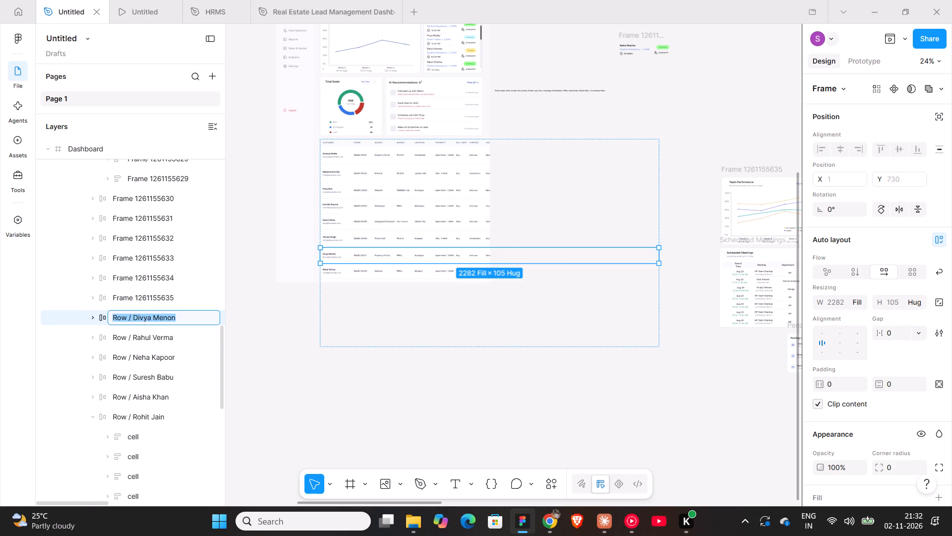
{"action": "key", "text": "ctrl+c"}
{"action": "triple_click", "coordinate": [162, 298]}
{"action": "key", "text": "ctrl+c"}
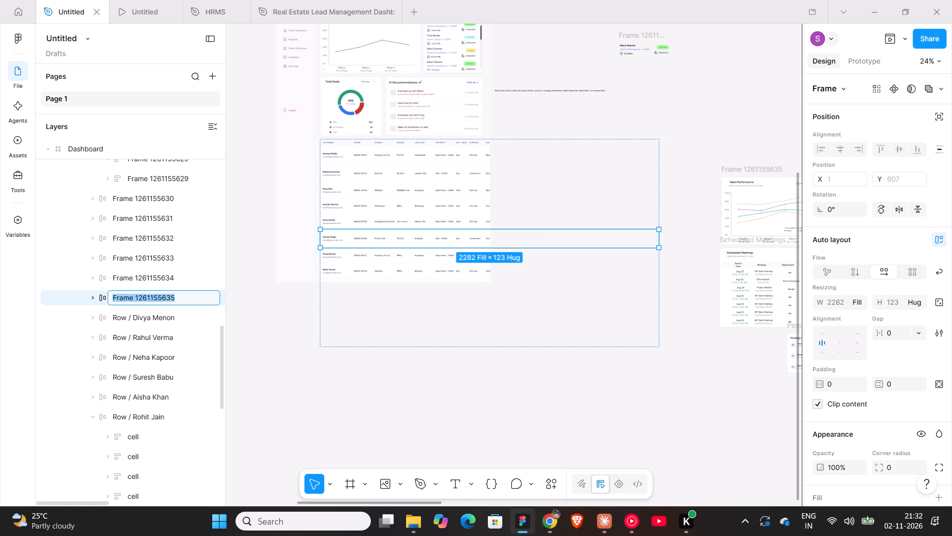
{"action": "triple_click", "coordinate": [162, 311]}
{"action": "key", "text": "ctrl+v"}
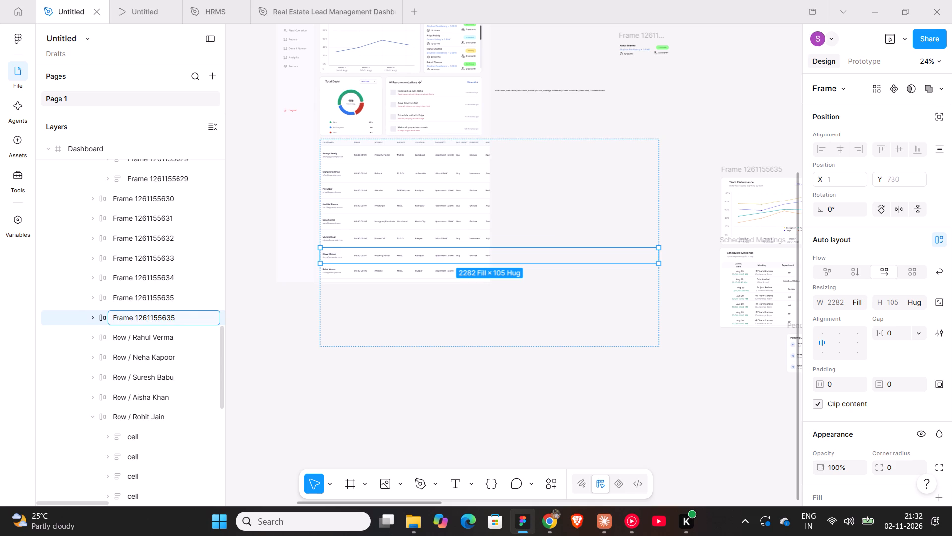
{"action": "key", "text": "BackSpace"}
{"action": "key", "text": "6"}
{"action": "double_click", "coordinate": [155, 334]}
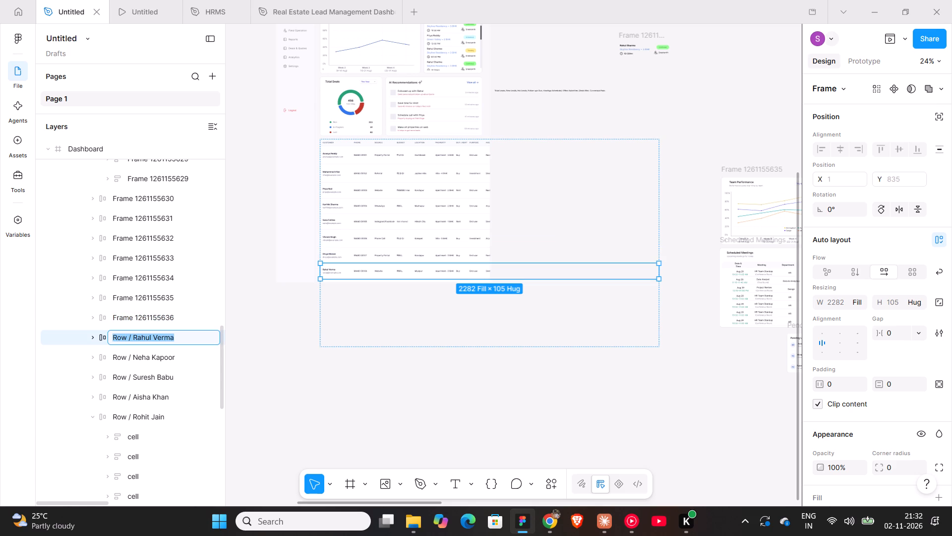
{"action": "key", "text": "ctrl+v"}
{"action": "key", "text": "BackSpace"}
{"action": "key", "text": "7"}
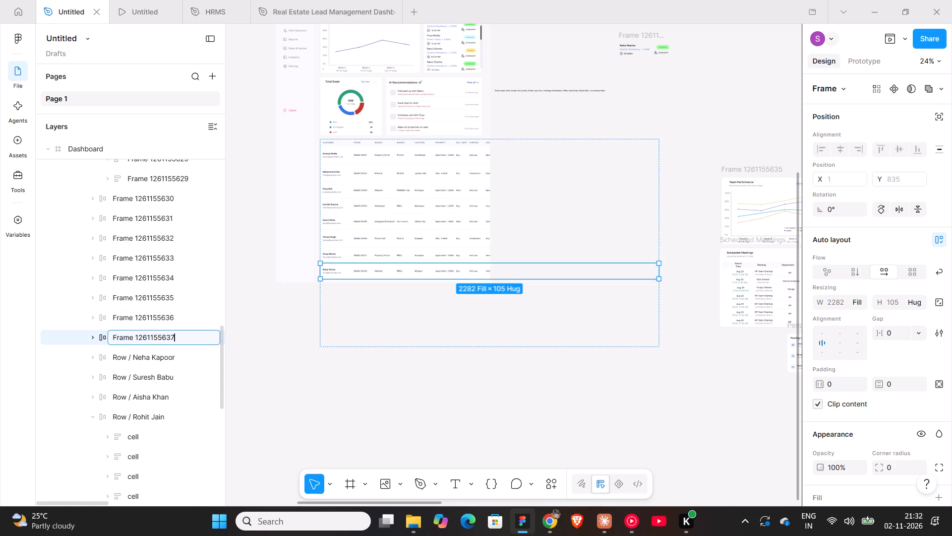
{"action": "double_click", "coordinate": [150, 355]}
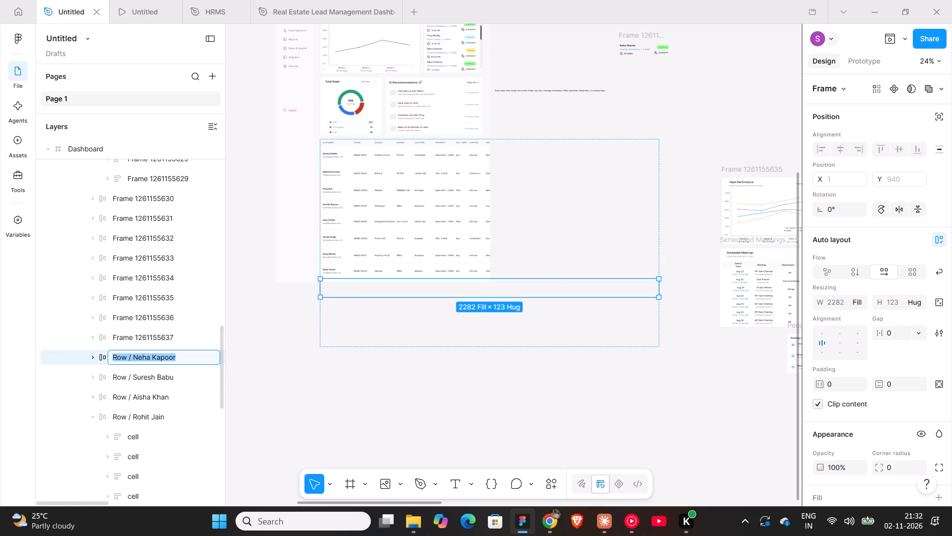
{"action": "key", "text": "ctrl+v"}
{"action": "key", "text": "BackSpace"}
{"action": "key", "text": "8"}
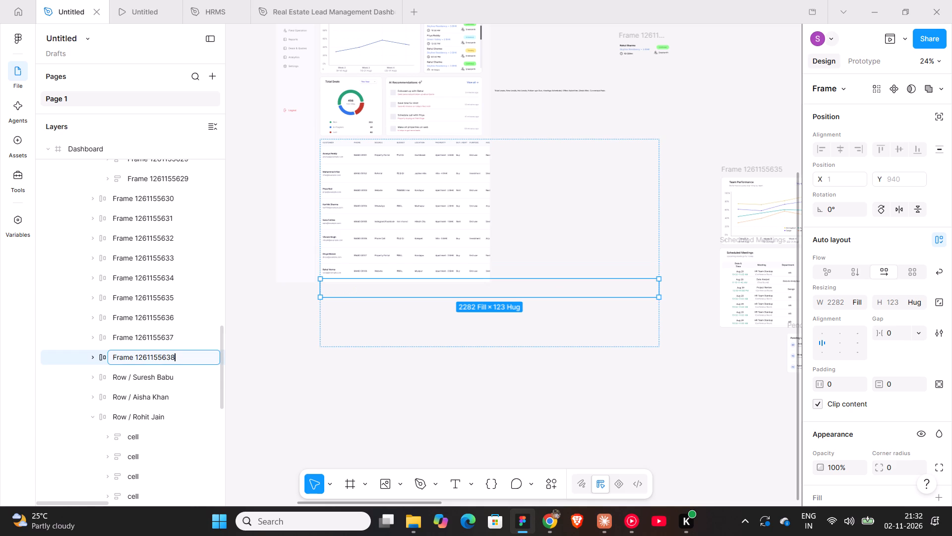
{"action": "triple_click", "coordinate": [150, 373]}
{"action": "key", "text": "ctrl+v"}
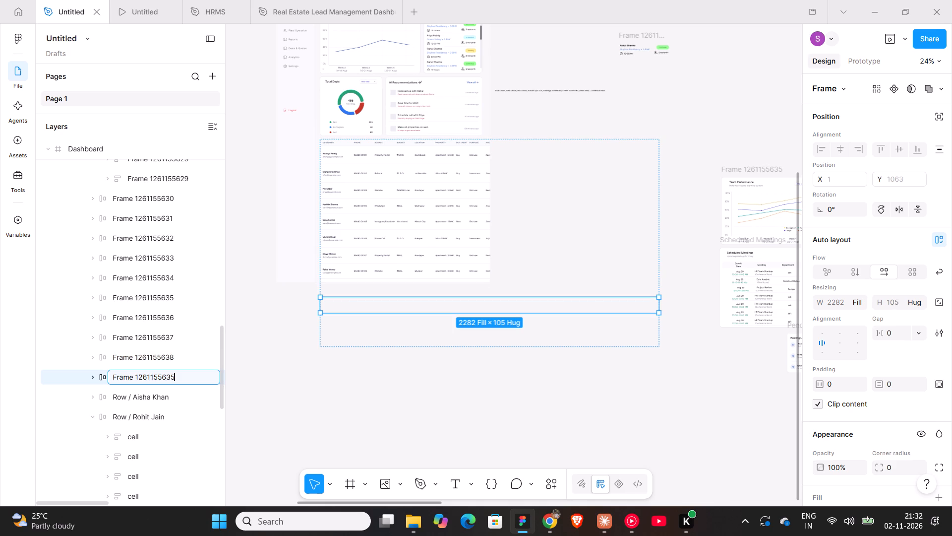
{"action": "key", "text": "BackSpace"}
{"action": "key", "text": "9"}
{"action": "triple_click", "coordinate": [151, 392]}
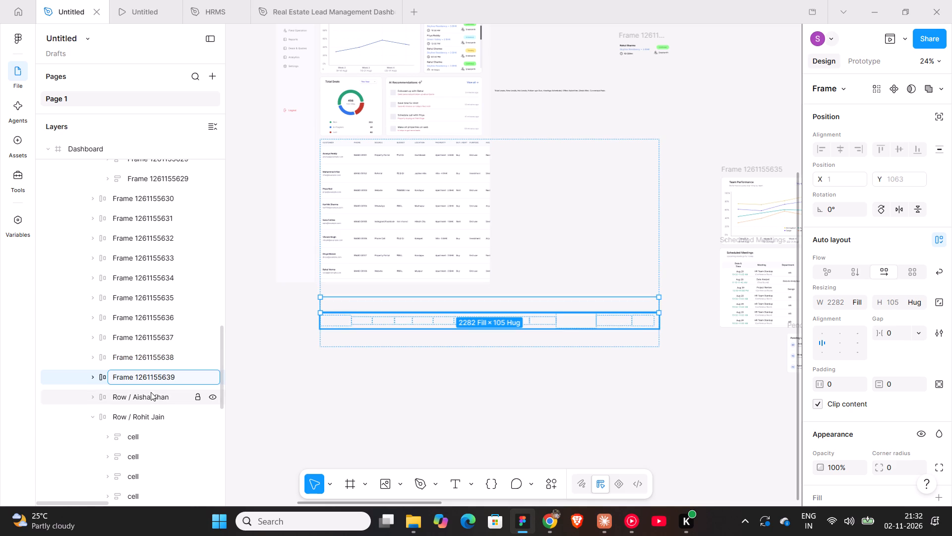
{"action": "key", "text": "ctrl+v"}
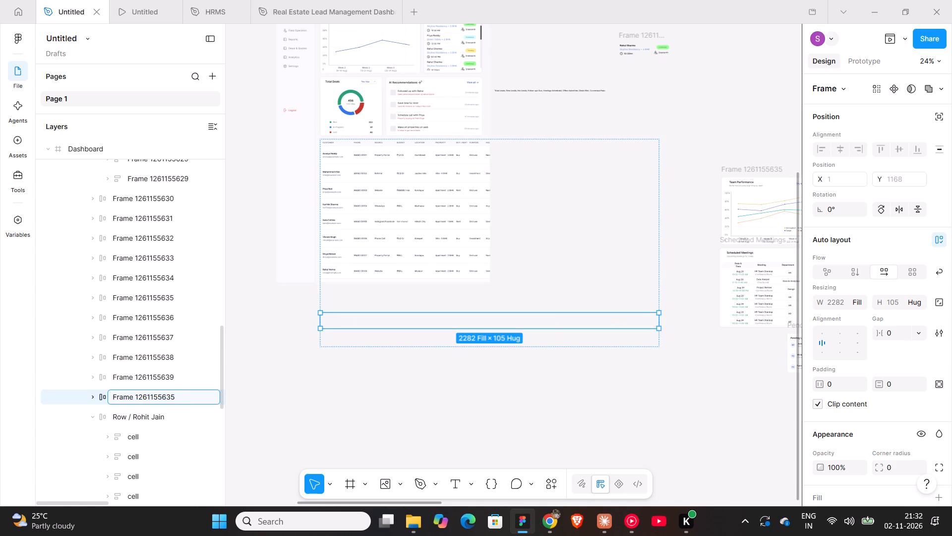
{"action": "key", "text": "BackSpace"}
{"action": "key", "text": "BackSpace"}
{"action": "type", "text": "40"}
{"action": "triple_click", "coordinate": [152, 410]}
{"action": "key", "text": "ctrl+v"}
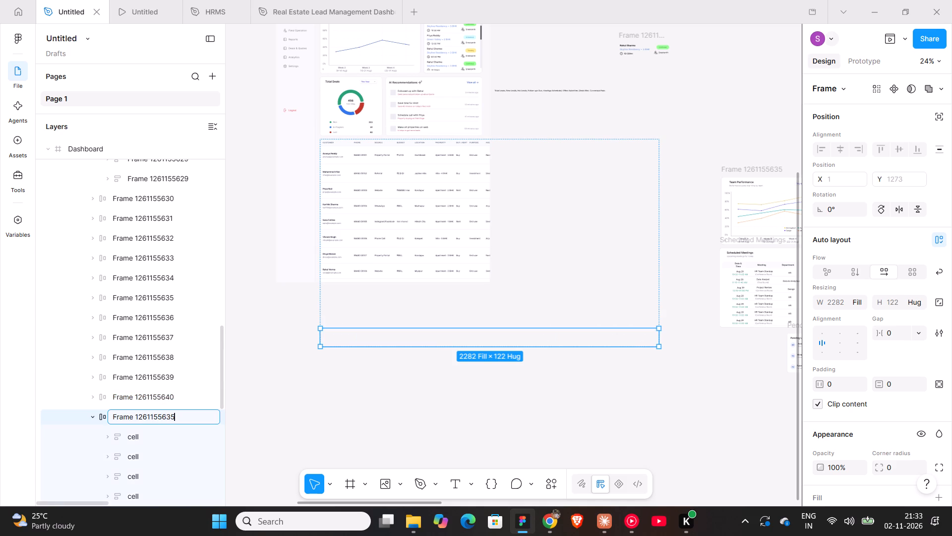
{"action": "key", "text": "BackSpace"}
{"action": "key", "text": "BackSpace"}
{"action": "type", "text": "41"}
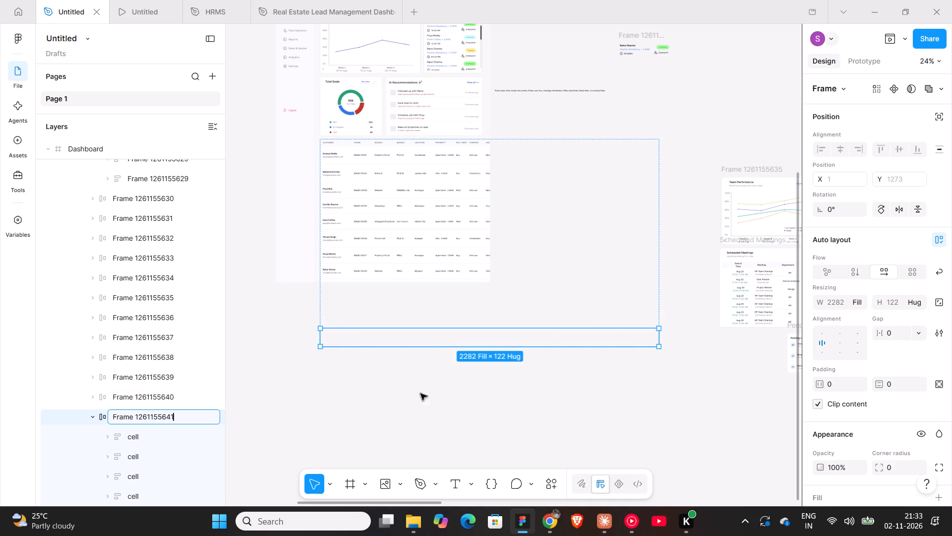
{"action": "left_click", "coordinate": [276, 335]}
Collapse the last row and the leads table's container frame inside Frame 2, and rename that container as table.
{"action": "scroll", "coordinate": [142, 427], "scroll_direction": "down", "scroll_amount": 2}
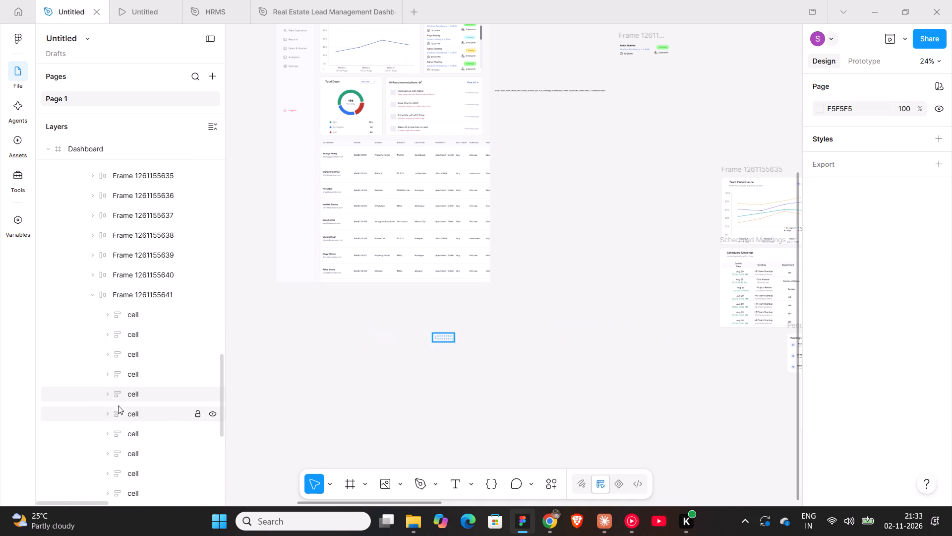
{"action": "left_click", "coordinate": [96, 290]}
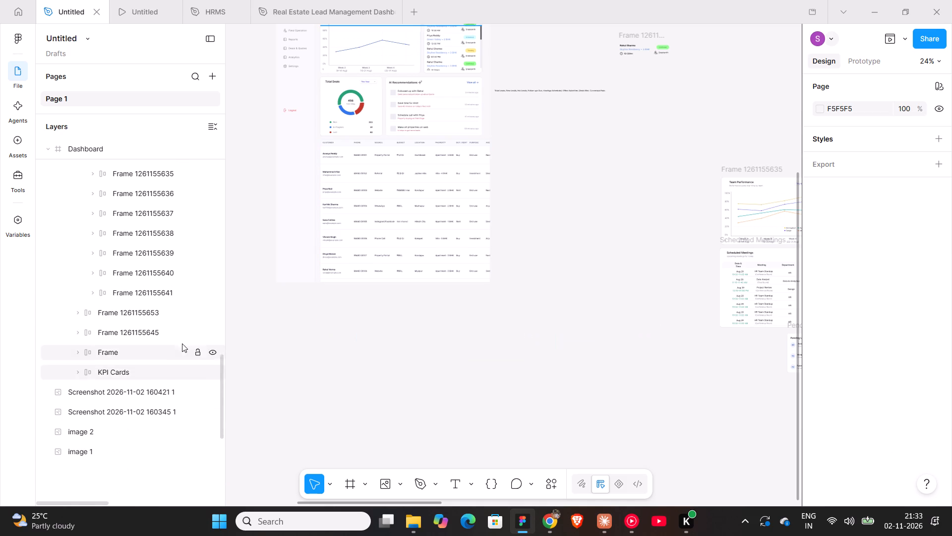
{"action": "scroll", "coordinate": [181, 341], "scroll_direction": "up", "scroll_amount": 11}
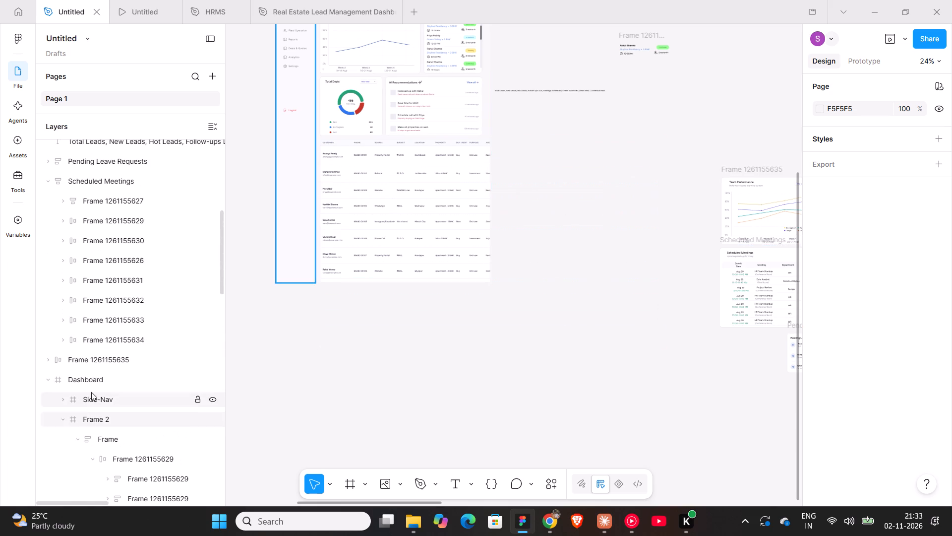
{"action": "double_click", "coordinate": [372, 175]}
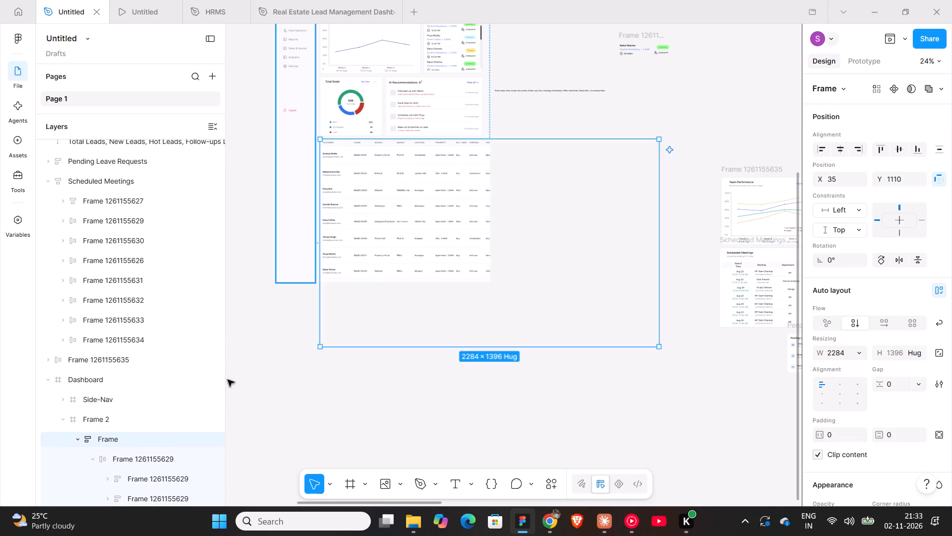
{"action": "scroll", "coordinate": [181, 408], "scroll_direction": "down", "scroll_amount": 4}
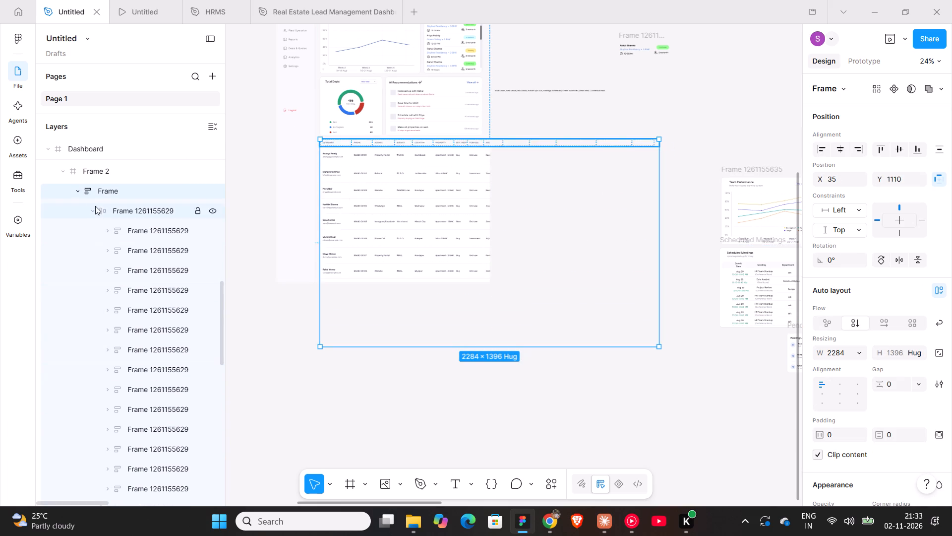
{"action": "left_click", "coordinate": [79, 191]}
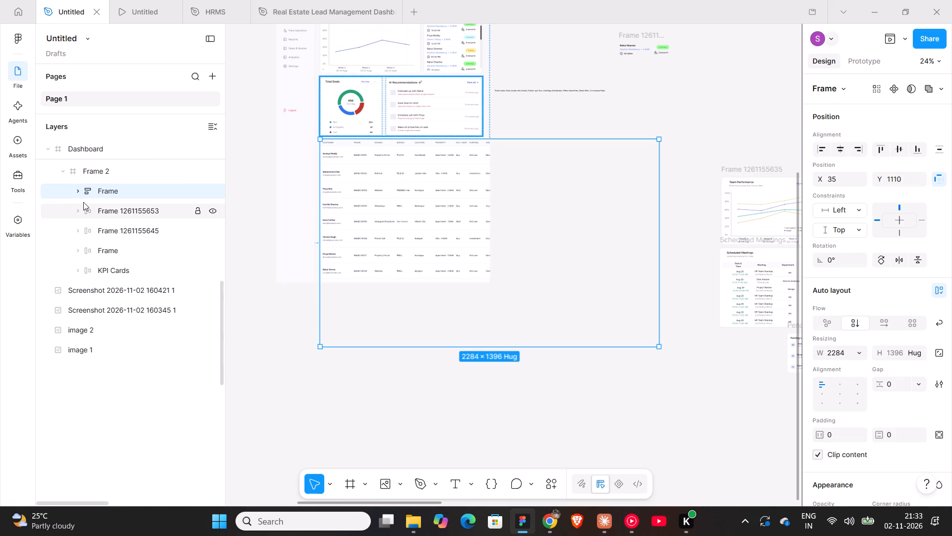
{"action": "double_click", "coordinate": [101, 192]}
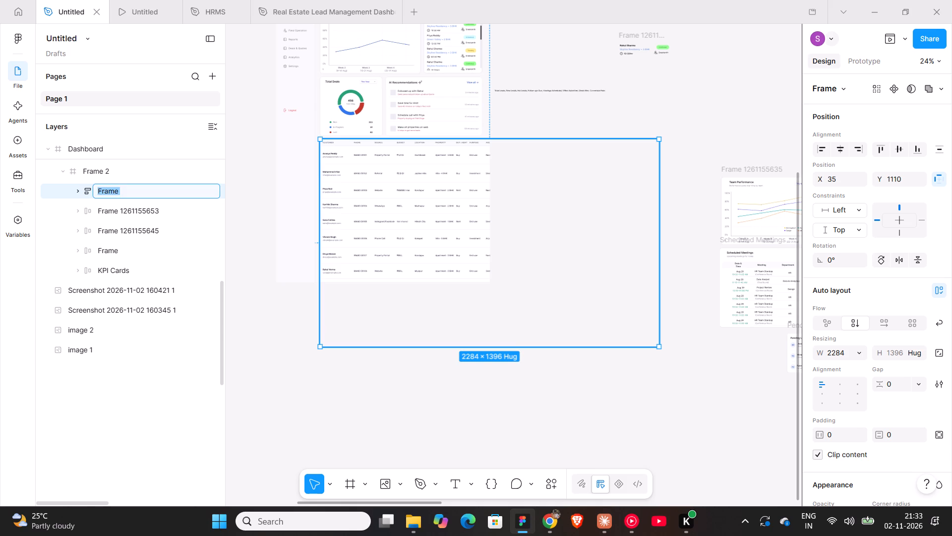
{"action": "type", "text": "table"}
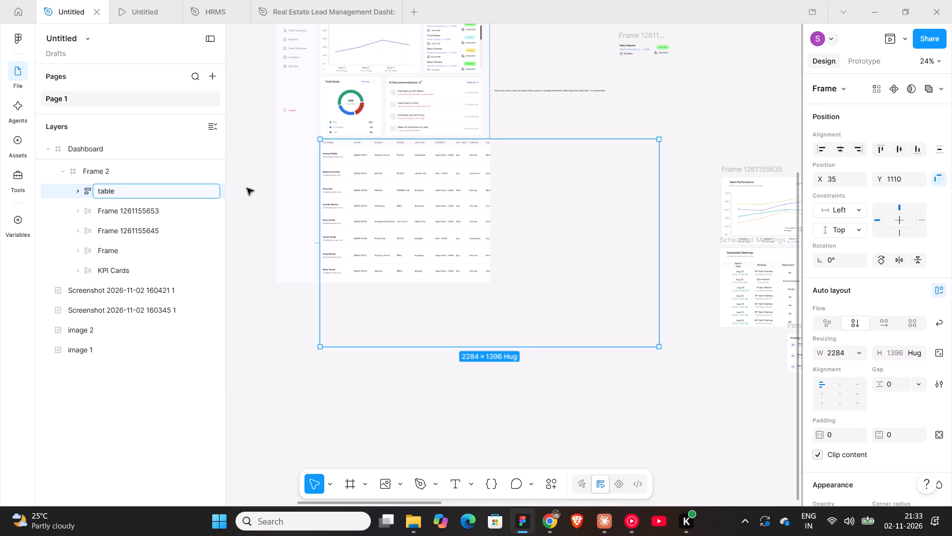
{"action": "left_click", "coordinate": [247, 188]}
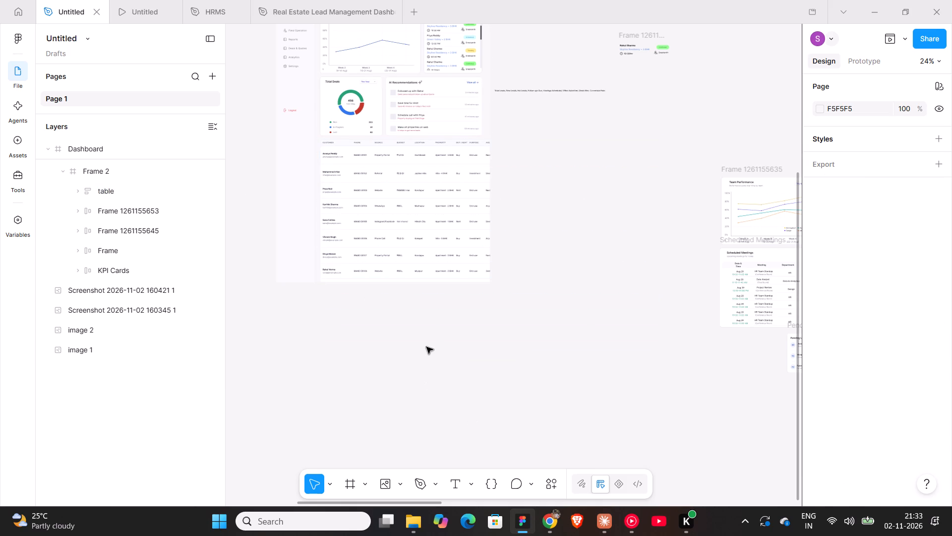
Turn off content clipping on the table frame and narrow it to about 1101 px, in line with the cards above.
{"action": "double_click", "coordinate": [429, 232]}
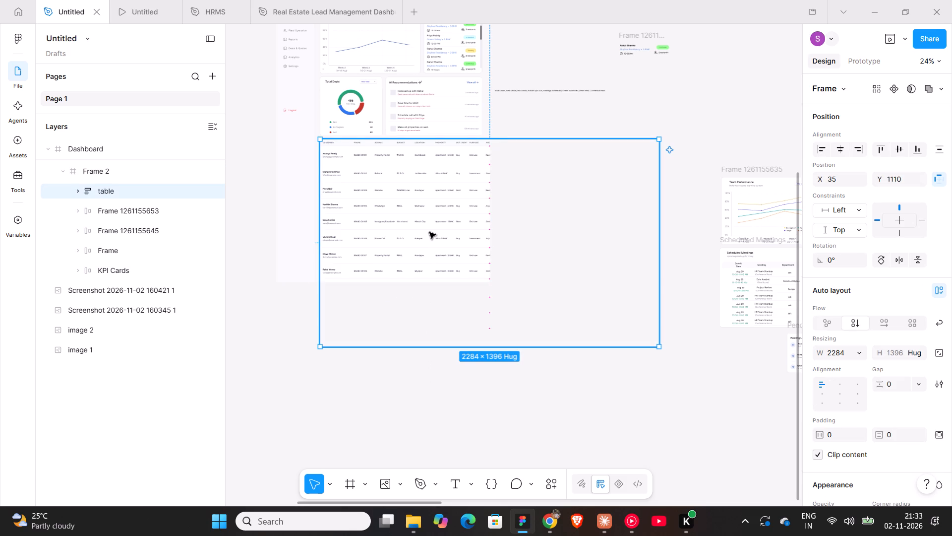
{"action": "left_click", "coordinate": [818, 453]}
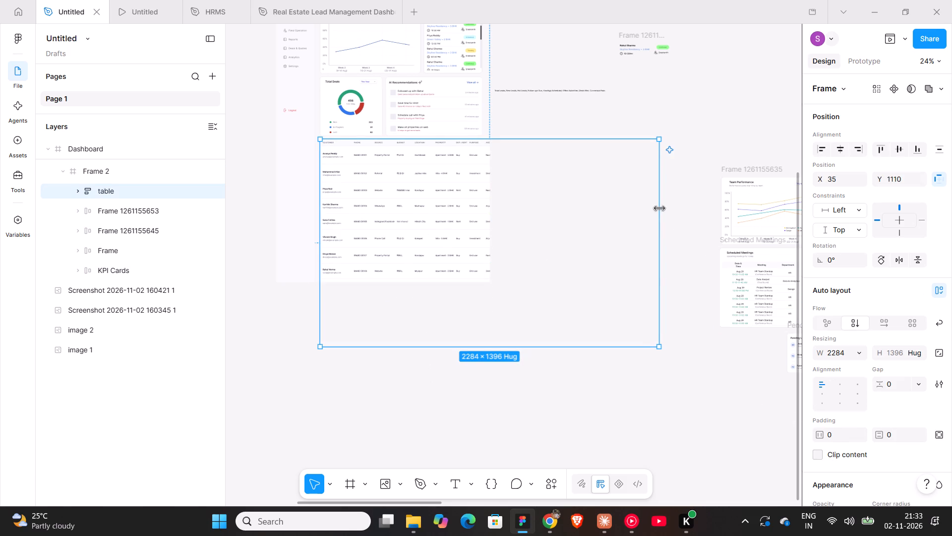
{"action": "left_click_drag", "start_coordinate": [660, 209], "coordinate": [491, 207]}
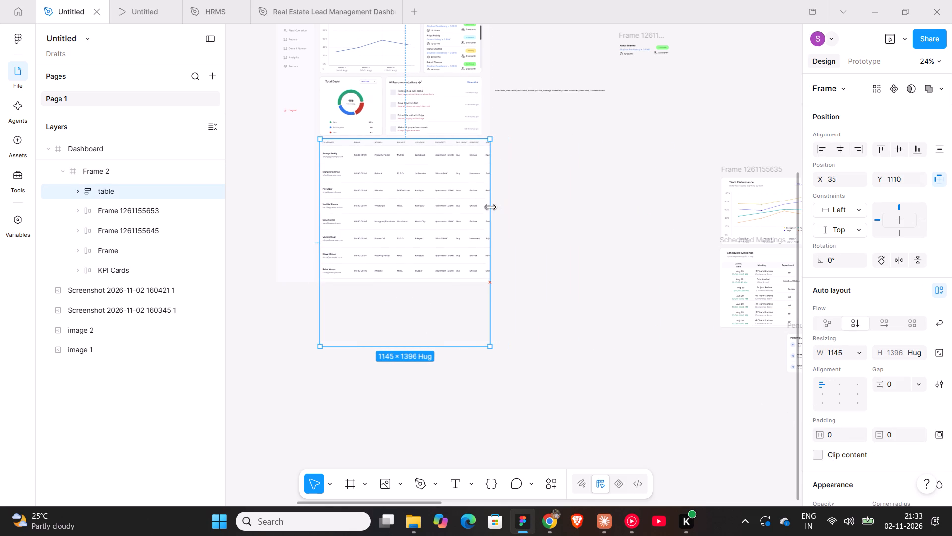
{"action": "left_click_drag", "start_coordinate": [491, 207], "coordinate": [484, 207]}
{"action": "left_click", "coordinate": [530, 163]}
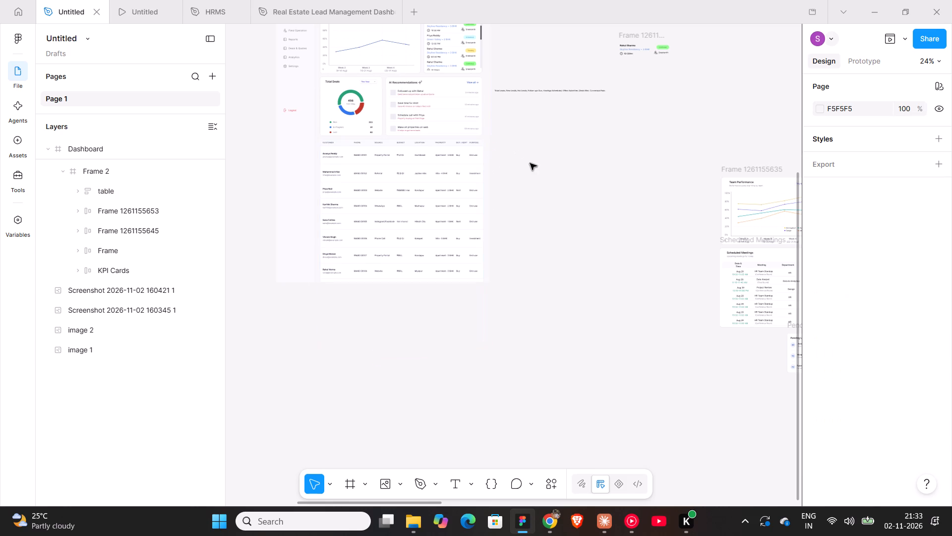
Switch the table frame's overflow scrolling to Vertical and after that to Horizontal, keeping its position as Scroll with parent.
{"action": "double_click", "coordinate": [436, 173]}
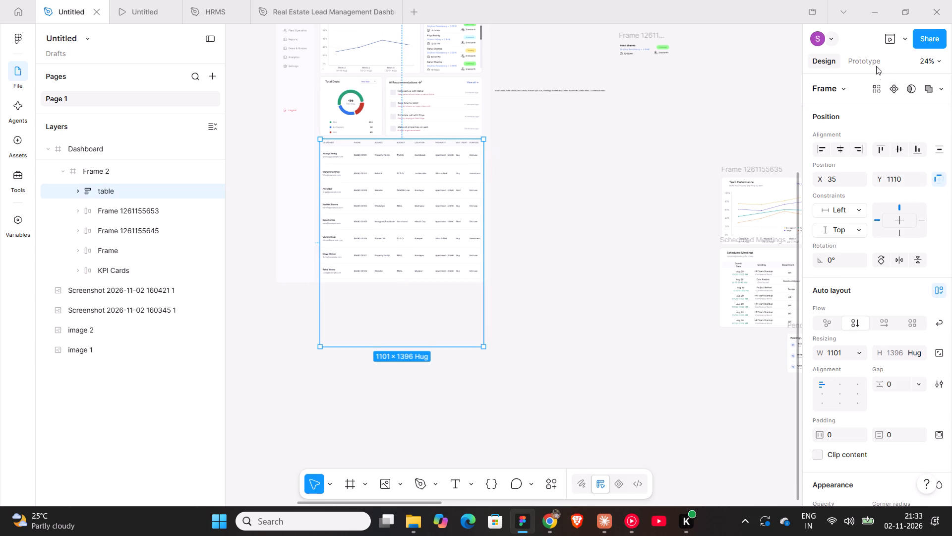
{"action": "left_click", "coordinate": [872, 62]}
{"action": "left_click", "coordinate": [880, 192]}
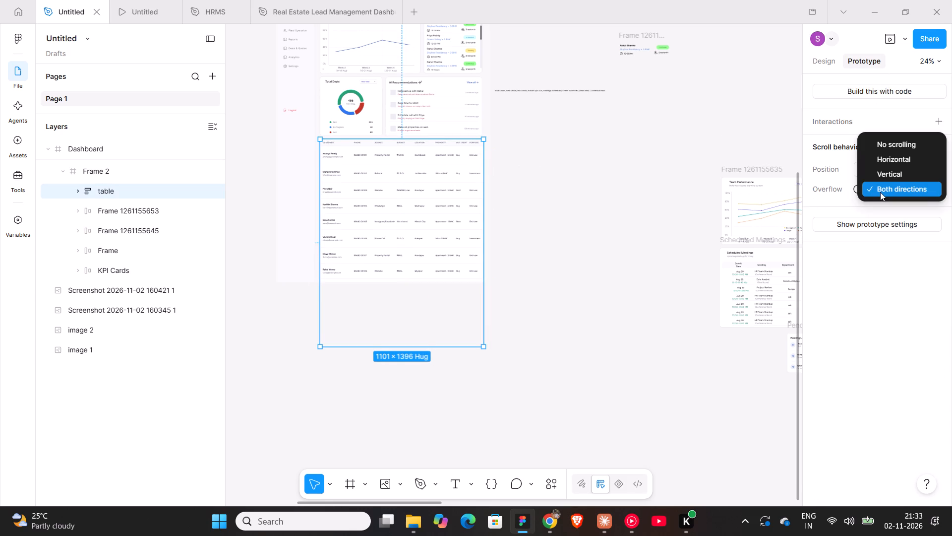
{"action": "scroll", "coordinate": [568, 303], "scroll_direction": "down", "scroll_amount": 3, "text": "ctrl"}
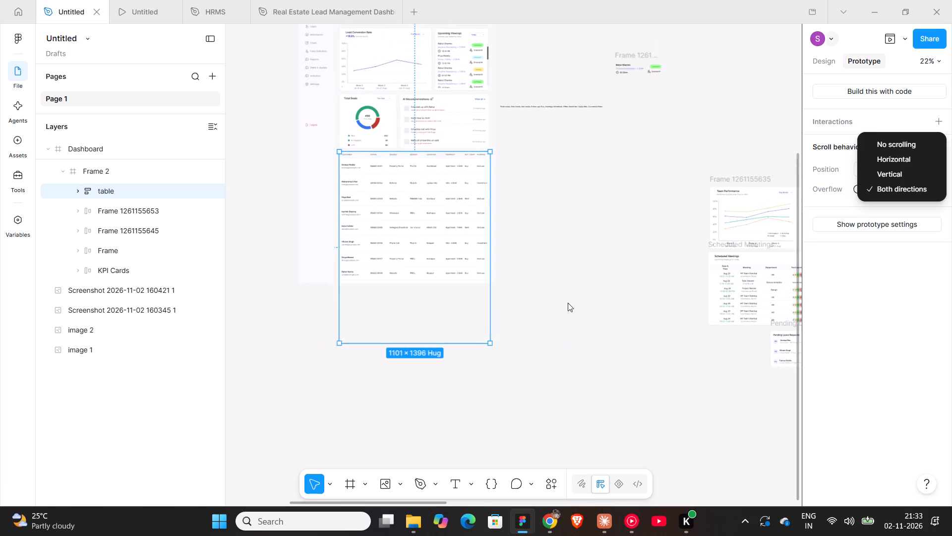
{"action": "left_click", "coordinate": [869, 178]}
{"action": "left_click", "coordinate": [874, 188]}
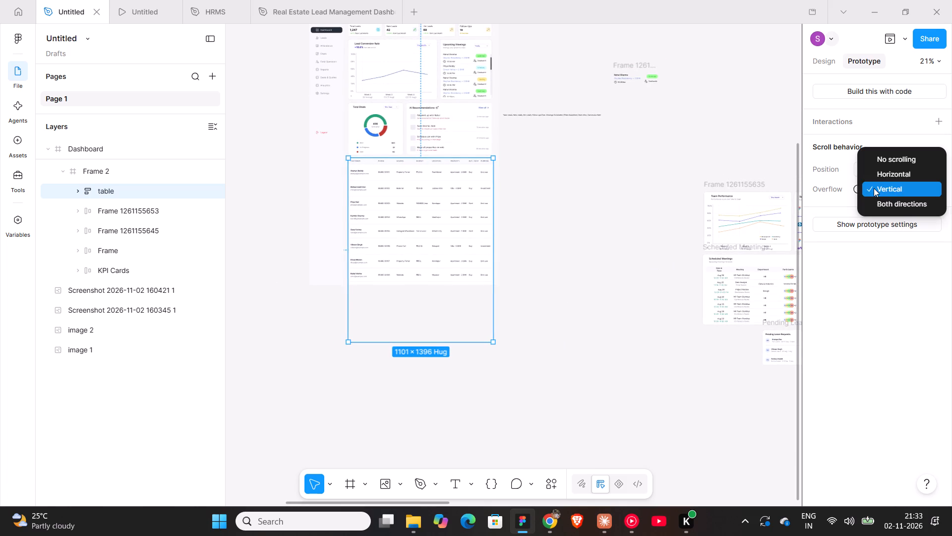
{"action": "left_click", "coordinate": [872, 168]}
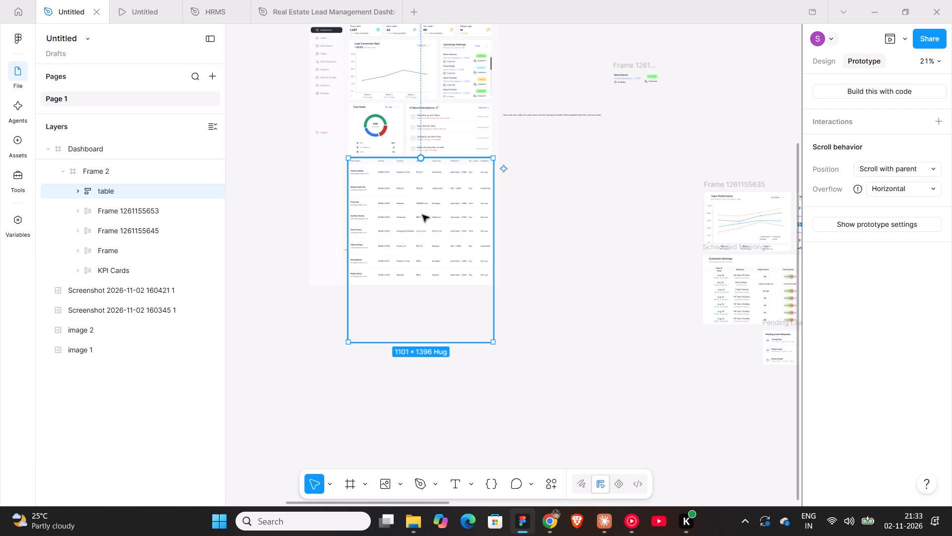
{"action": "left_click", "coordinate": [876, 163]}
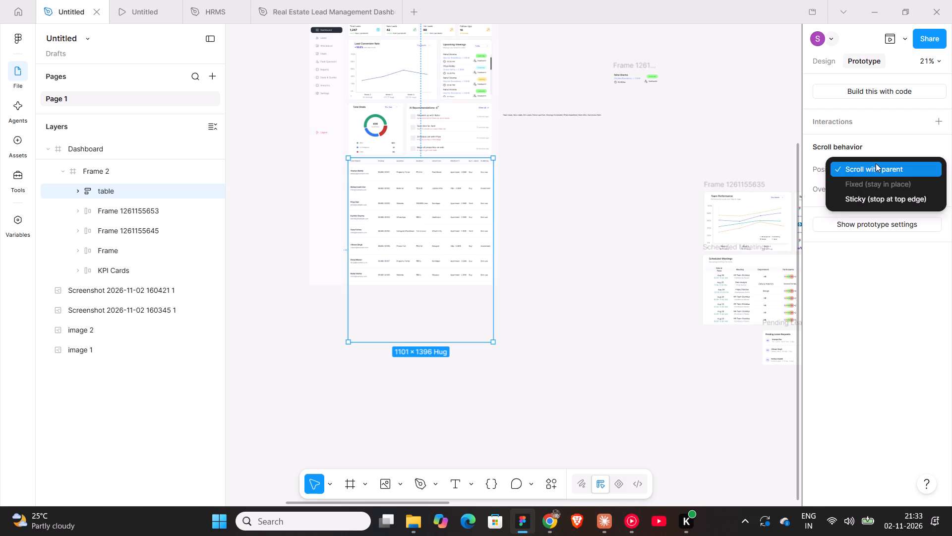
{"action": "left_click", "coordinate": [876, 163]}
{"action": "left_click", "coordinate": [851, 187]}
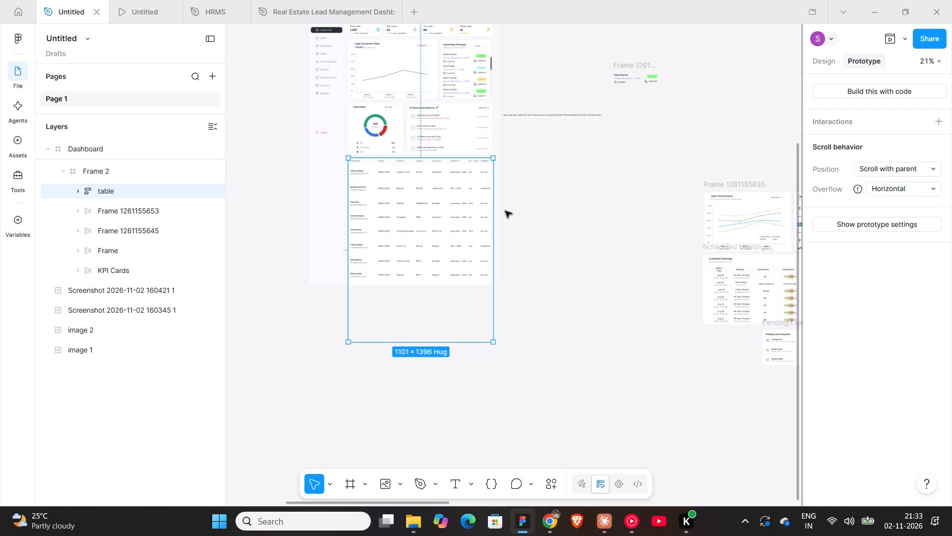
Widen the table frame inside Frame 2 to about 2251 px.
{"action": "left_click_drag", "start_coordinate": [493, 211], "coordinate": [591, 214]}
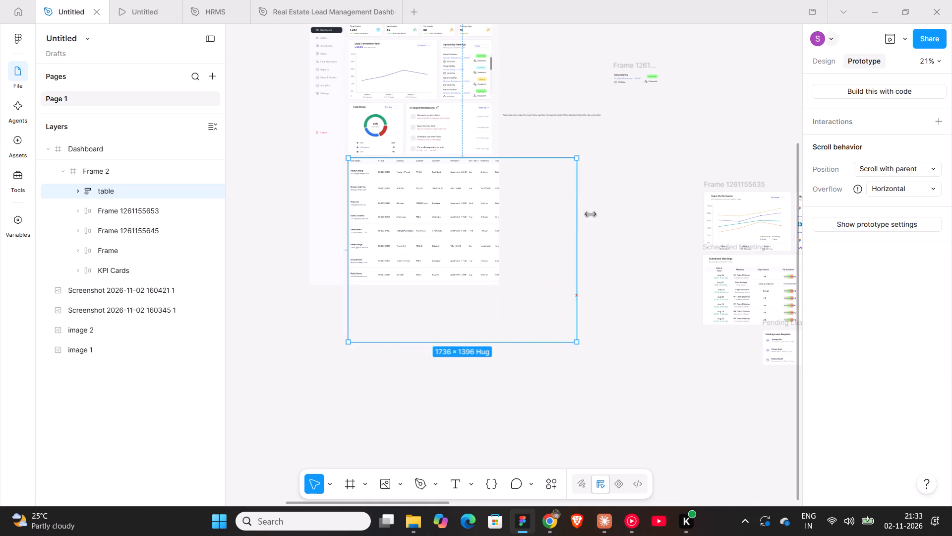
{"action": "left_click_drag", "start_coordinate": [591, 214], "coordinate": [659, 217]}
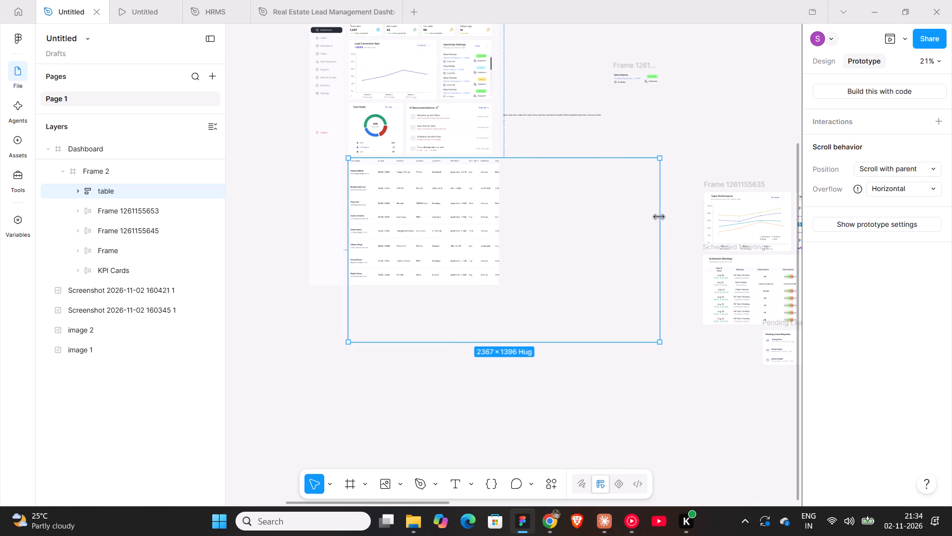
{"action": "left_click_drag", "start_coordinate": [659, 217], "coordinate": [644, 218]}
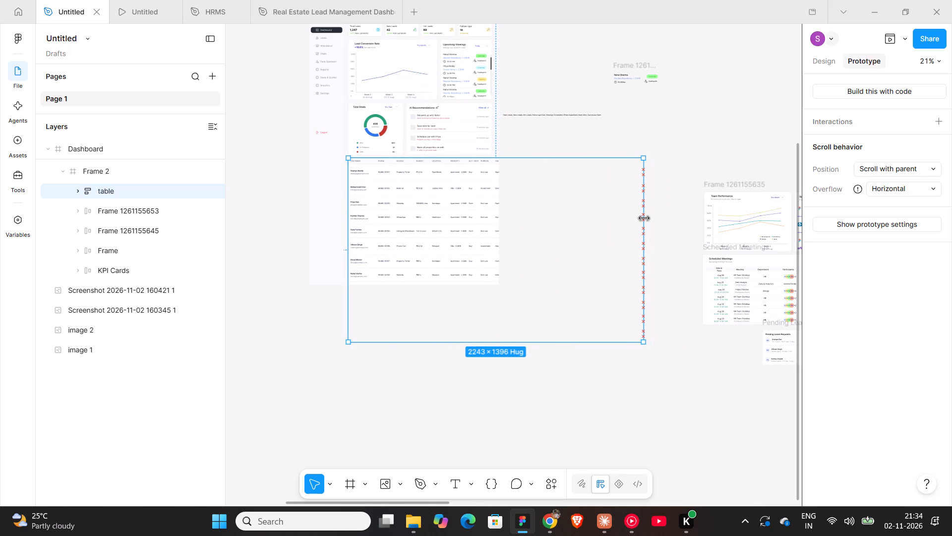
{"action": "left_click_drag", "start_coordinate": [644, 218], "coordinate": [646, 218]}
Set the overflow scrolling of the table frame inside Frame 2 to Vertical.
{"action": "left_click", "coordinate": [874, 187]}
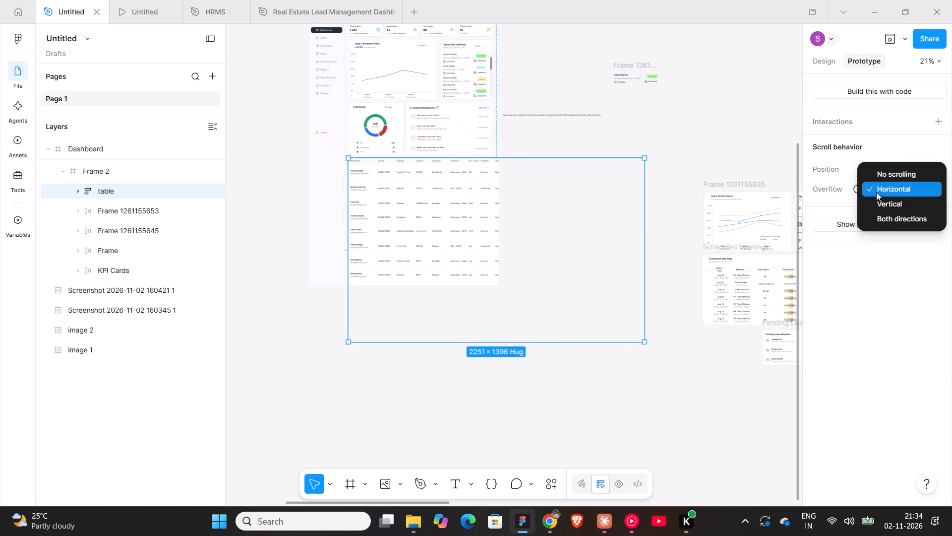
{"action": "left_click", "coordinate": [879, 200]}
{"action": "left_click", "coordinate": [622, 107]}
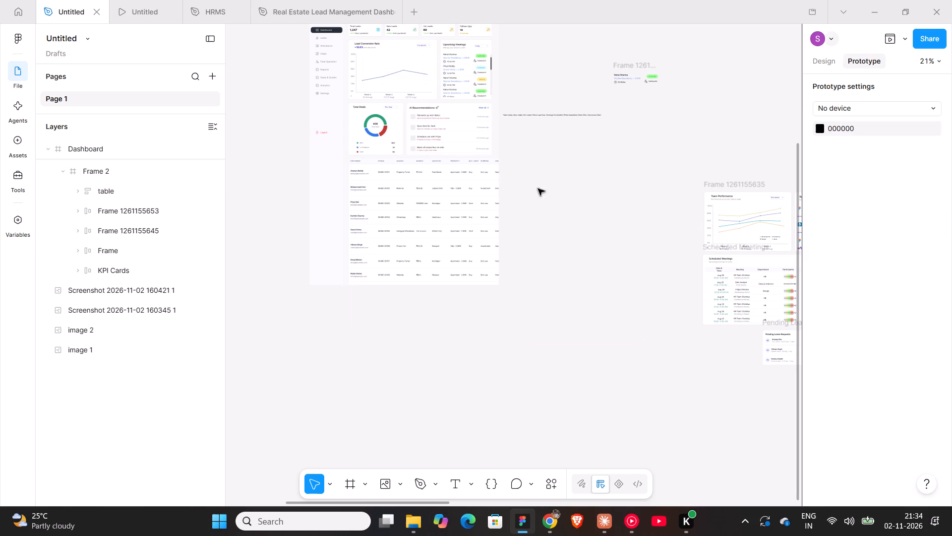
Check in the running dashboard prototype how the leads table scrolls vertically and sideways.
{"action": "left_click", "coordinate": [145, 20]}
{"action": "scroll", "coordinate": [551, 302], "scroll_direction": "down", "scroll_amount": 7}
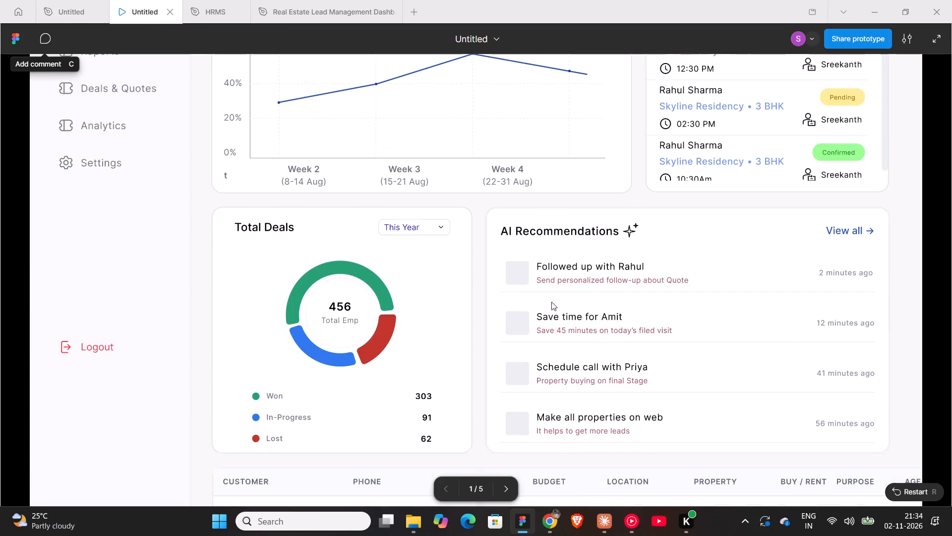
{"action": "scroll", "coordinate": [551, 302], "scroll_direction": "down", "scroll_amount": 7}
{"action": "left_click_drag", "start_coordinate": [552, 302], "coordinate": [355, 302]}
{"action": "left_click_drag", "start_coordinate": [355, 302], "coordinate": [563, 314]}
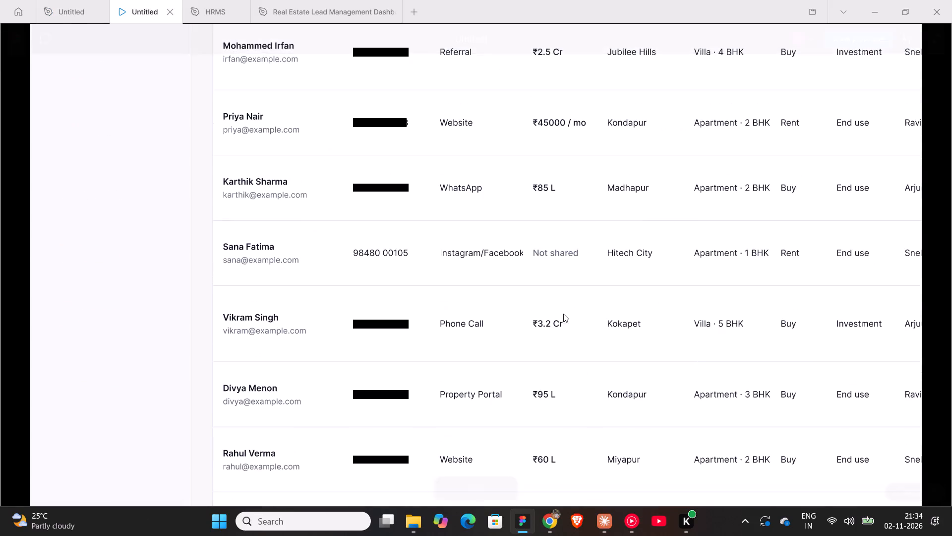
{"action": "left_click_drag", "start_coordinate": [563, 314], "coordinate": [672, 309]}
{"action": "left_click_drag", "start_coordinate": [711, 299], "coordinate": [507, 298]}
{"action": "left_click_drag", "start_coordinate": [485, 296], "coordinate": [711, 302]}
{"action": "scroll", "coordinate": [622, 323], "scroll_direction": "up", "scroll_amount": 5}
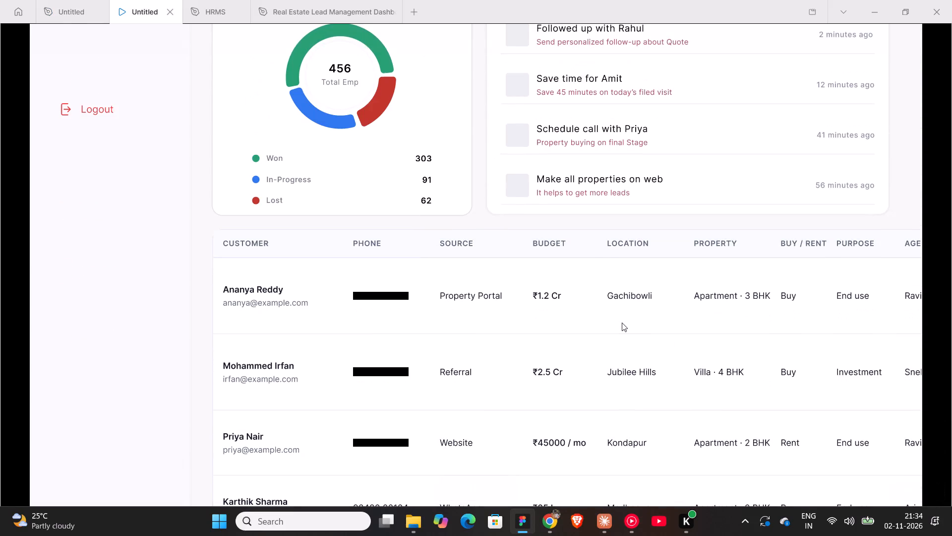
{"action": "scroll", "coordinate": [622, 323], "scroll_direction": "up", "scroll_amount": 3}
{"action": "scroll", "coordinate": [622, 323], "scroll_direction": "down", "scroll_amount": 10}
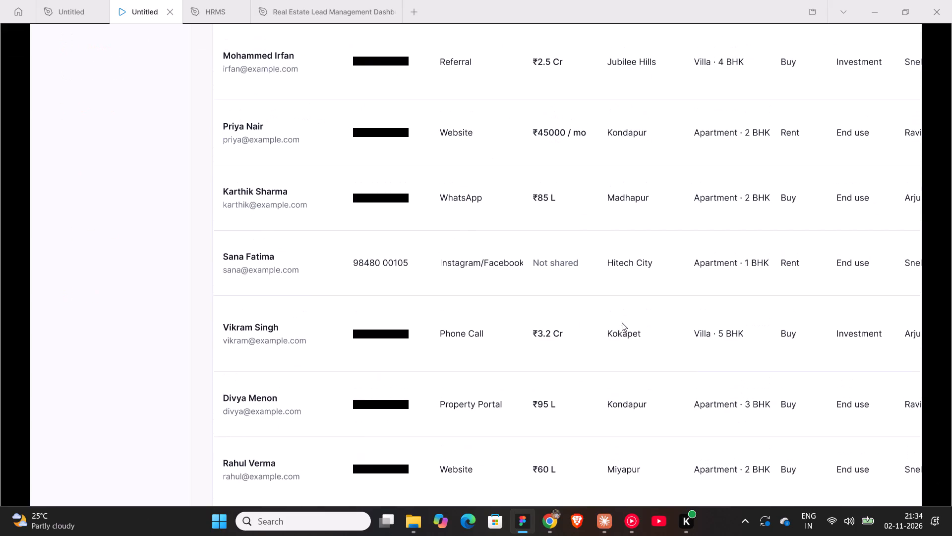
{"action": "scroll", "coordinate": [622, 323], "scroll_direction": "down", "scroll_amount": 10}
{"action": "scroll", "coordinate": [622, 323], "scroll_direction": "up", "scroll_amount": 5}
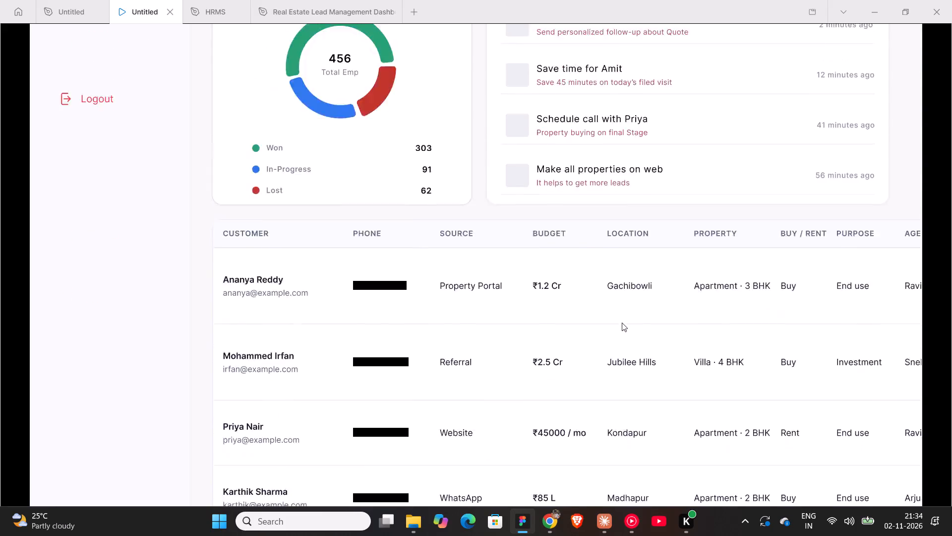
{"action": "scroll", "coordinate": [622, 323], "scroll_direction": "up", "scroll_amount": 1}
{"action": "scroll", "coordinate": [622, 323], "scroll_direction": "down", "scroll_amount": 2}
{"action": "left_click_drag", "start_coordinate": [622, 323], "coordinate": [363, 323]}
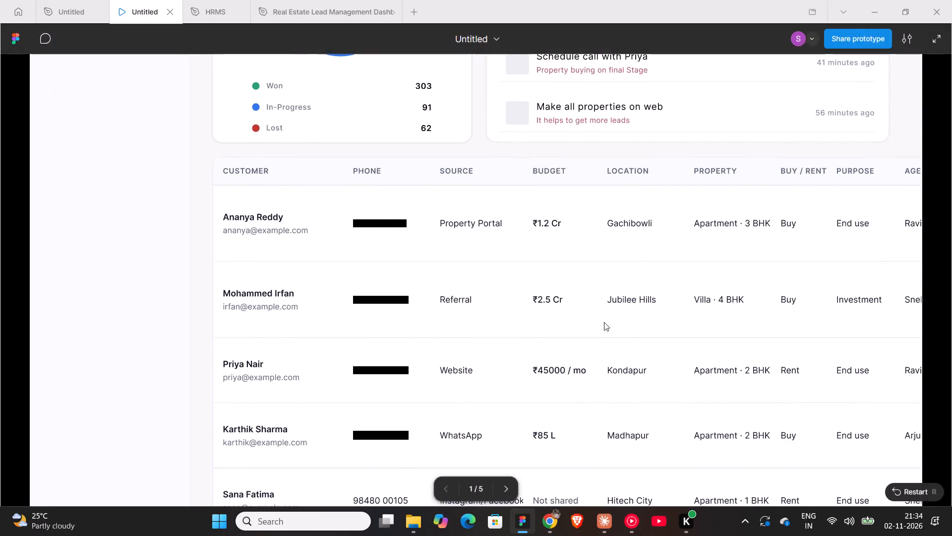
{"action": "left_click_drag", "start_coordinate": [604, 322], "coordinate": [440, 326]}
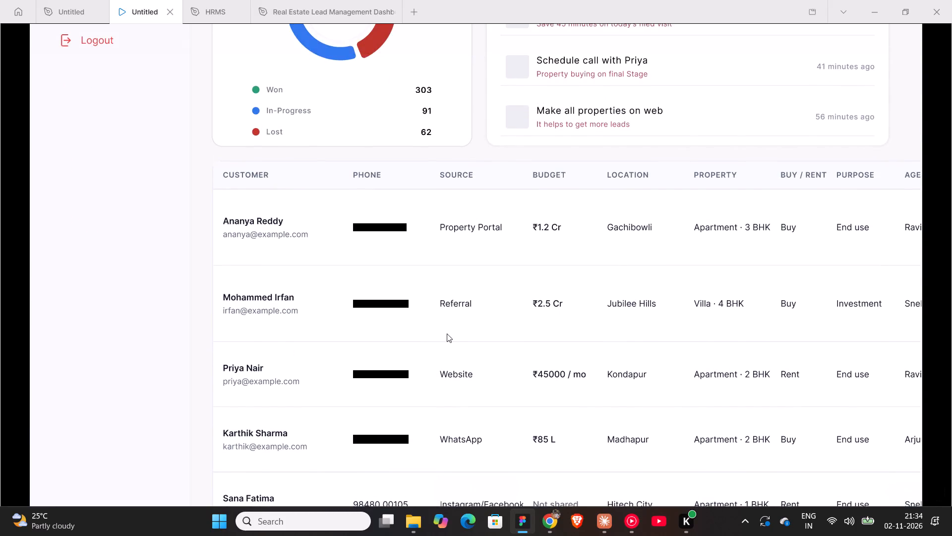
Back in the design file, place a copy of the table frame on the empty canvas below the dashboard.
{"action": "left_click", "coordinate": [63, 20]}
{"action": "double_click", "coordinate": [404, 199]}
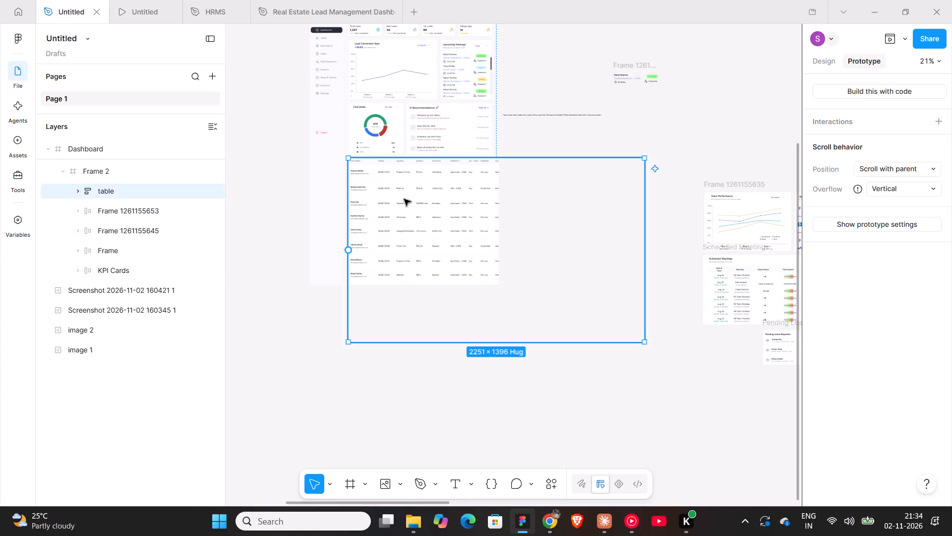
{"action": "left_click_drag", "start_coordinate": [404, 199], "coordinate": [413, 418], "text": "alt"}
{"action": "scroll", "coordinate": [408, 397], "scroll_direction": "down", "scroll_amount": 5}
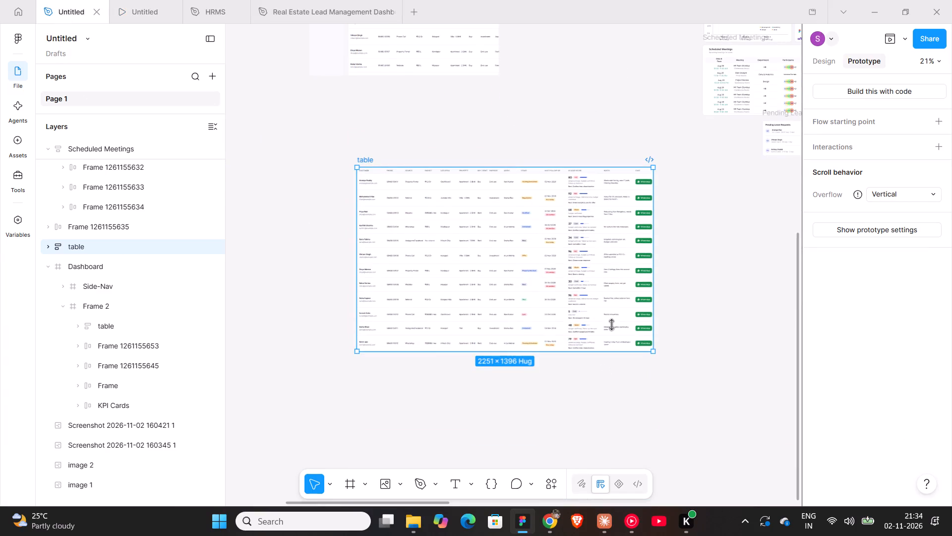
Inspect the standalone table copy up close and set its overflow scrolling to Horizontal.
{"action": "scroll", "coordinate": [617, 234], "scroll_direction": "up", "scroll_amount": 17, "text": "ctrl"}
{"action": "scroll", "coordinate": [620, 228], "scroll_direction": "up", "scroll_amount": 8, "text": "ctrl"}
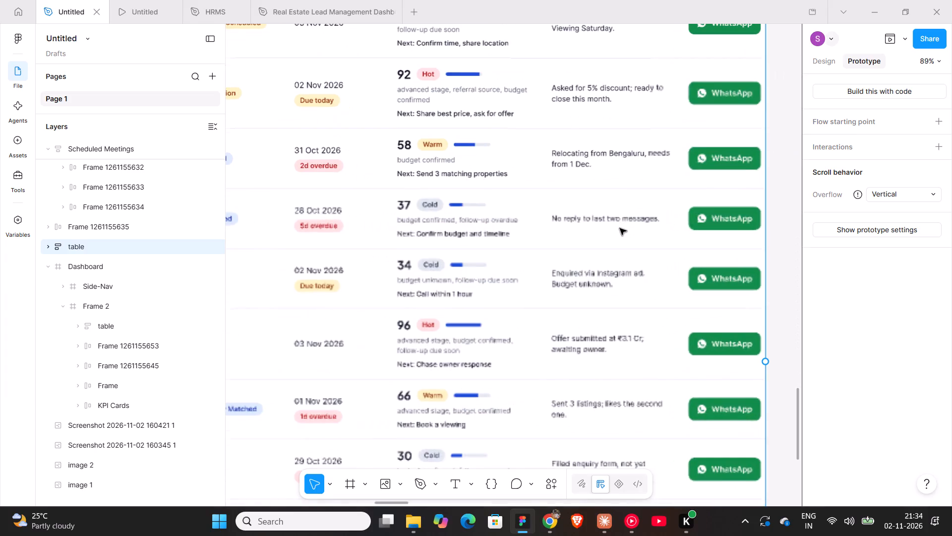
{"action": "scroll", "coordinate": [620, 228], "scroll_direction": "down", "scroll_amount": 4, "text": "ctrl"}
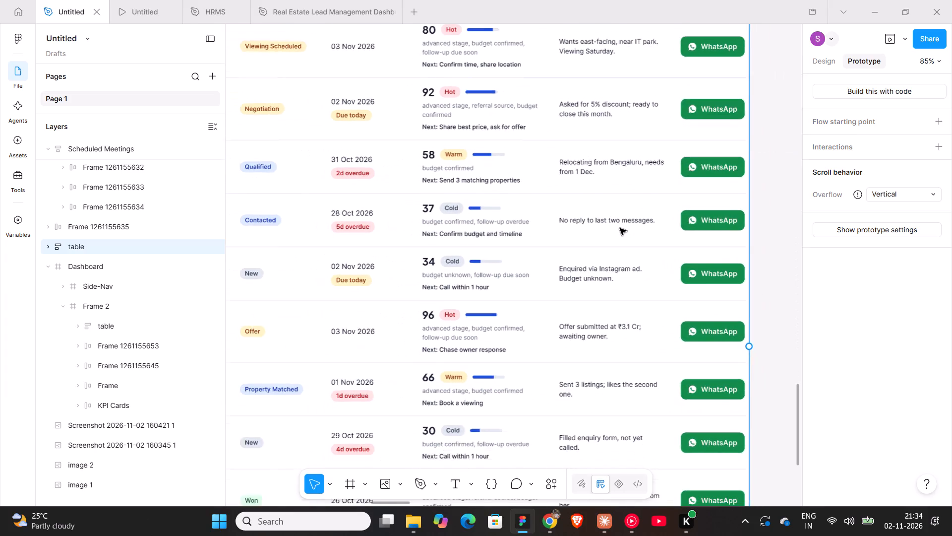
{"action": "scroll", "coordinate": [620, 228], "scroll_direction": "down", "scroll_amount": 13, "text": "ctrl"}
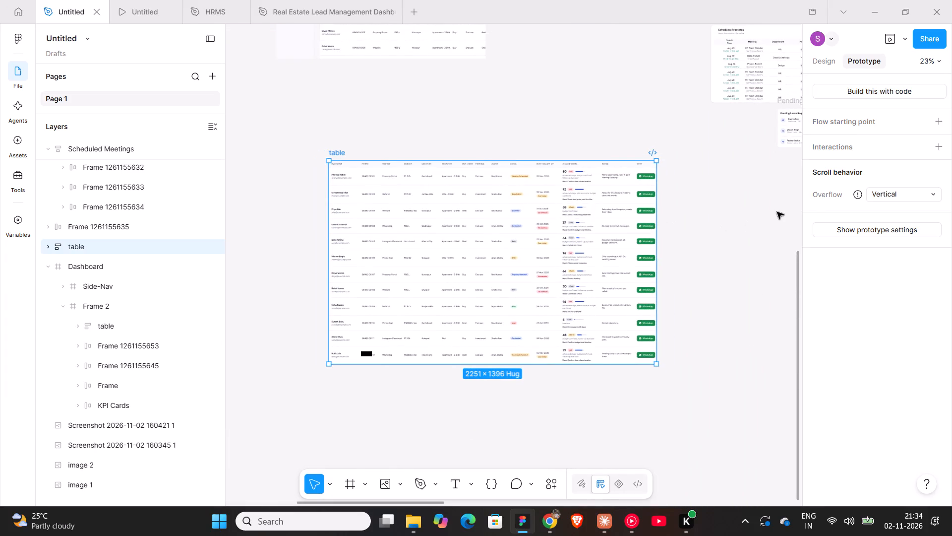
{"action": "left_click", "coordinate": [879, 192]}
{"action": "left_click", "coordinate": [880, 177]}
Turn on content clipping for the standalone table copy and narrow it to about 1257 px.
{"action": "left_click", "coordinate": [832, 64]}
{"action": "left_click", "coordinate": [820, 432]}
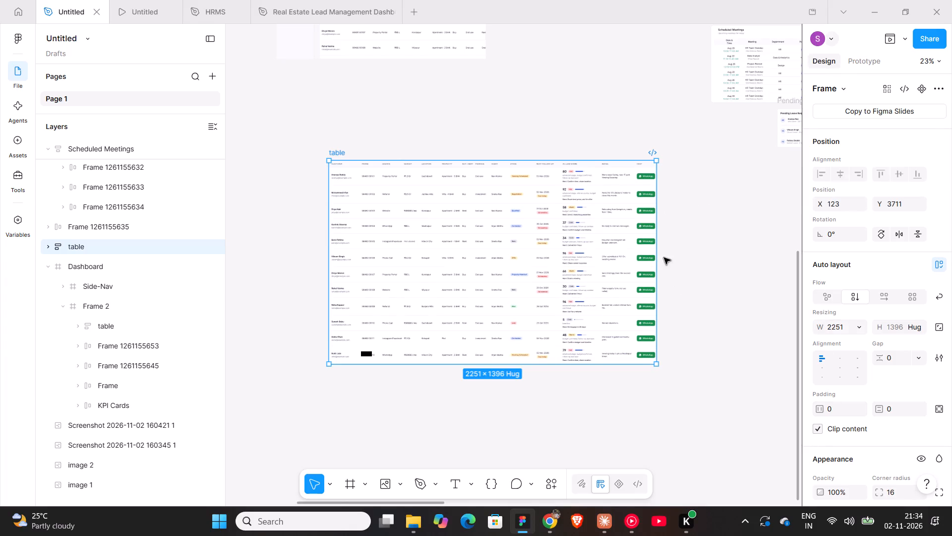
{"action": "left_click_drag", "start_coordinate": [659, 245], "coordinate": [526, 245]}
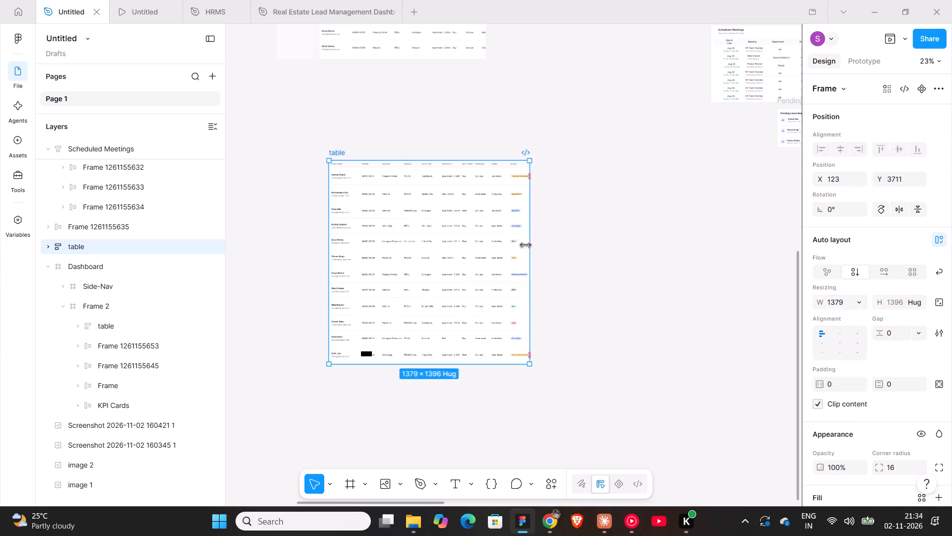
{"action": "left_click_drag", "start_coordinate": [526, 245], "coordinate": [514, 245]}
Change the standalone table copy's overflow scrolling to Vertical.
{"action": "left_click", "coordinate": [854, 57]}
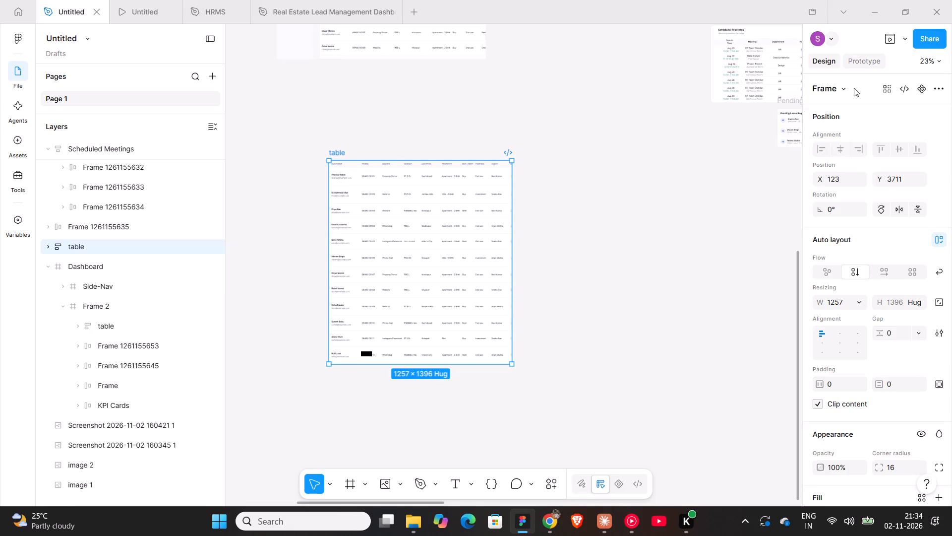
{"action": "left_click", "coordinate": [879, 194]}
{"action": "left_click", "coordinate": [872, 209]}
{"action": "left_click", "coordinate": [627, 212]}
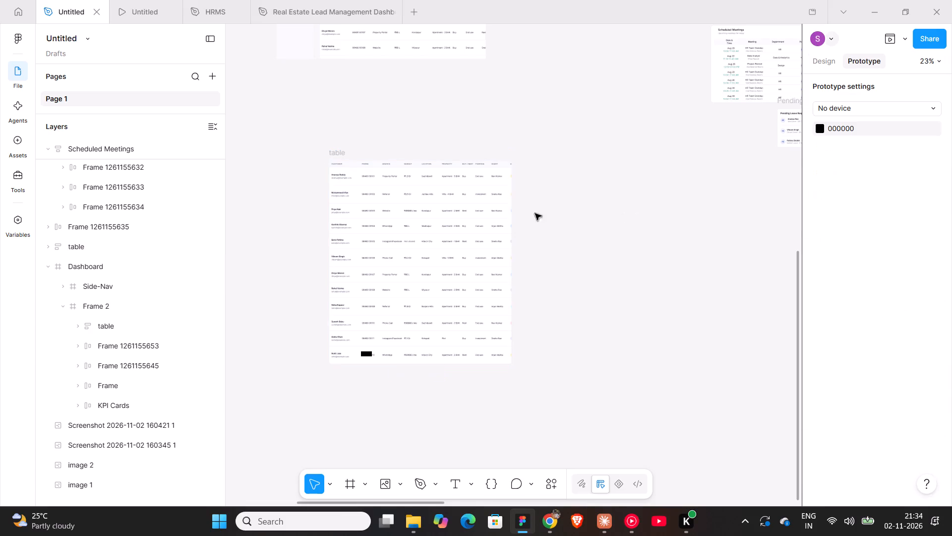
Set the standalone table copy's overflow scrolling to Both directions.
{"action": "left_click", "coordinate": [336, 149]}
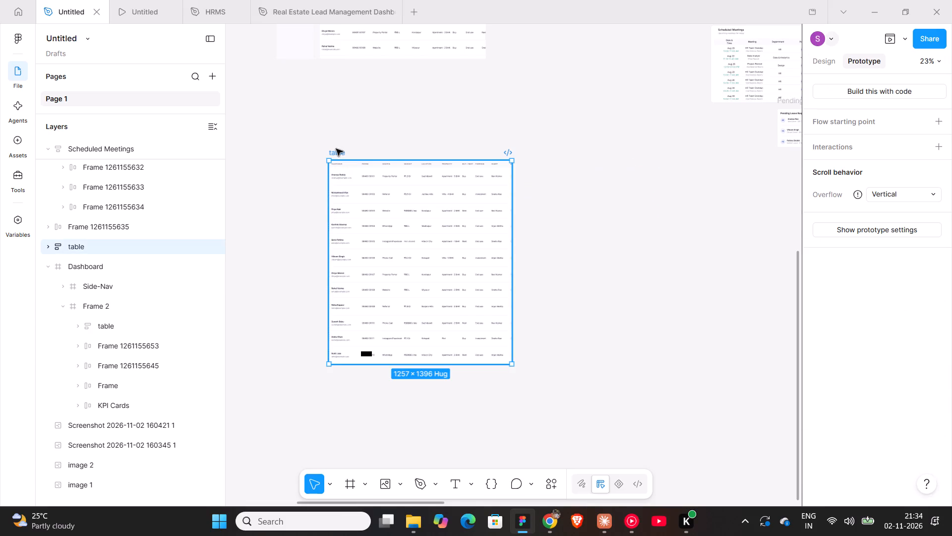
{"action": "left_click", "coordinate": [886, 195]}
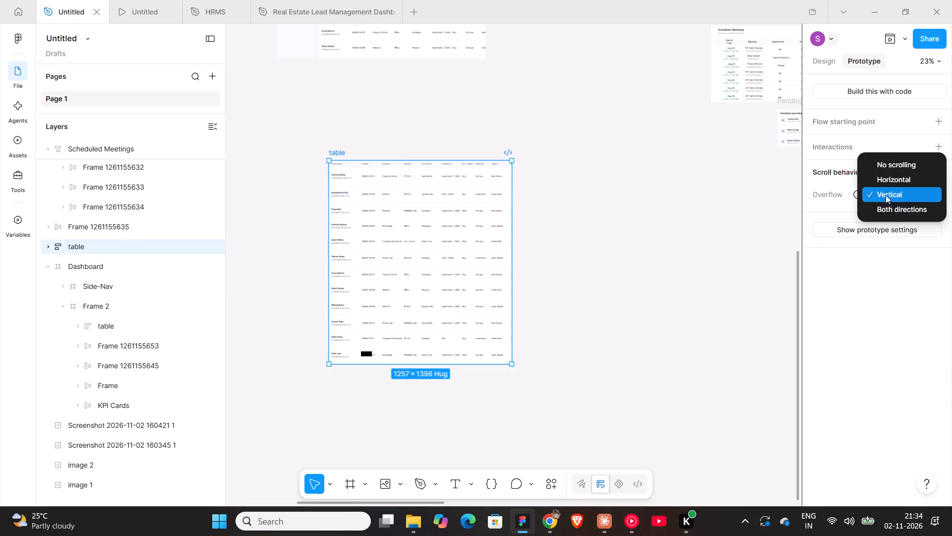
{"action": "left_click", "coordinate": [886, 204]}
{"action": "left_click", "coordinate": [880, 193]}
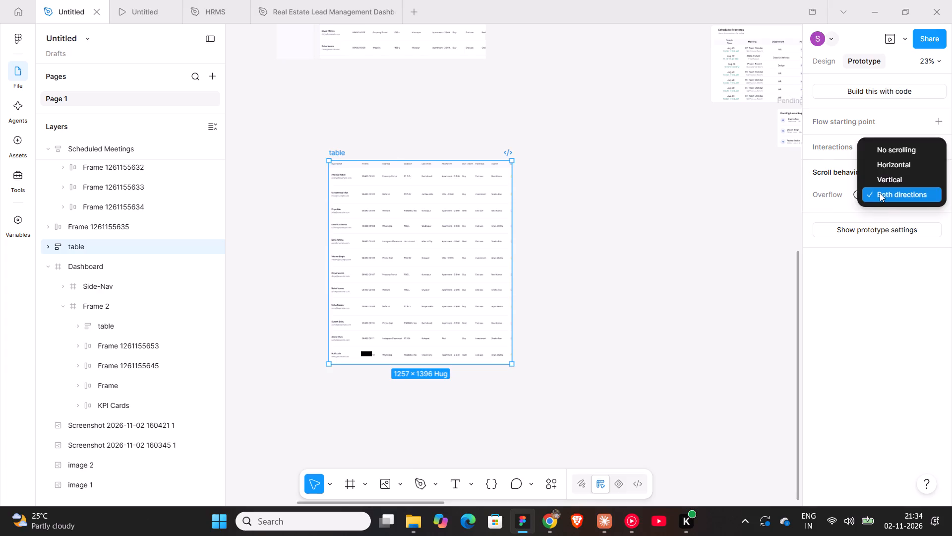
{"action": "left_click", "coordinate": [880, 193]}
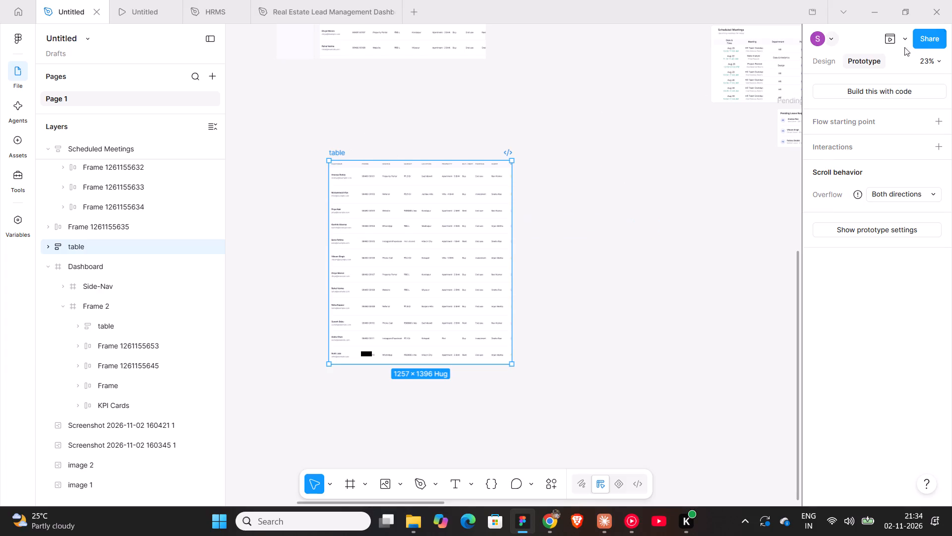
Preview the standalone table copy as a prototype and test its horizontal scrolling.
{"action": "left_click", "coordinate": [888, 38]}
{"action": "left_click_drag", "start_coordinate": [497, 226], "coordinate": [402, 222]}
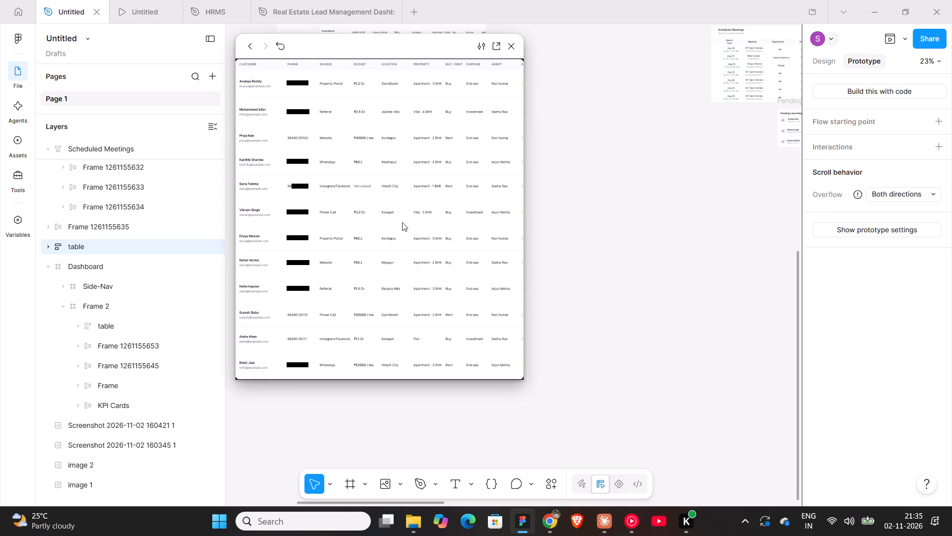
{"action": "left_click_drag", "start_coordinate": [478, 221], "coordinate": [354, 221]}
{"action": "left_click_drag", "start_coordinate": [457, 219], "coordinate": [361, 219]}
{"action": "left_click_drag", "start_coordinate": [361, 219], "coordinate": [466, 195]}
{"action": "left_click", "coordinate": [511, 40]}
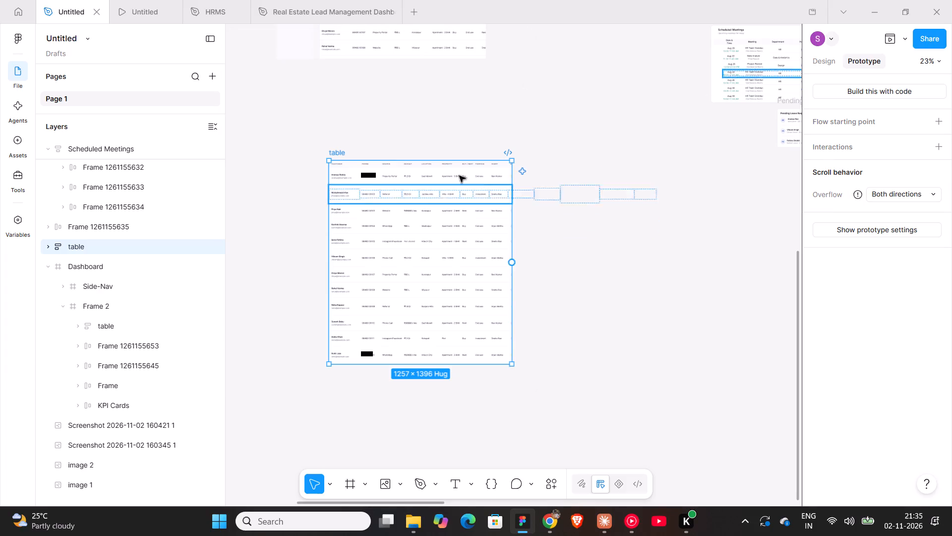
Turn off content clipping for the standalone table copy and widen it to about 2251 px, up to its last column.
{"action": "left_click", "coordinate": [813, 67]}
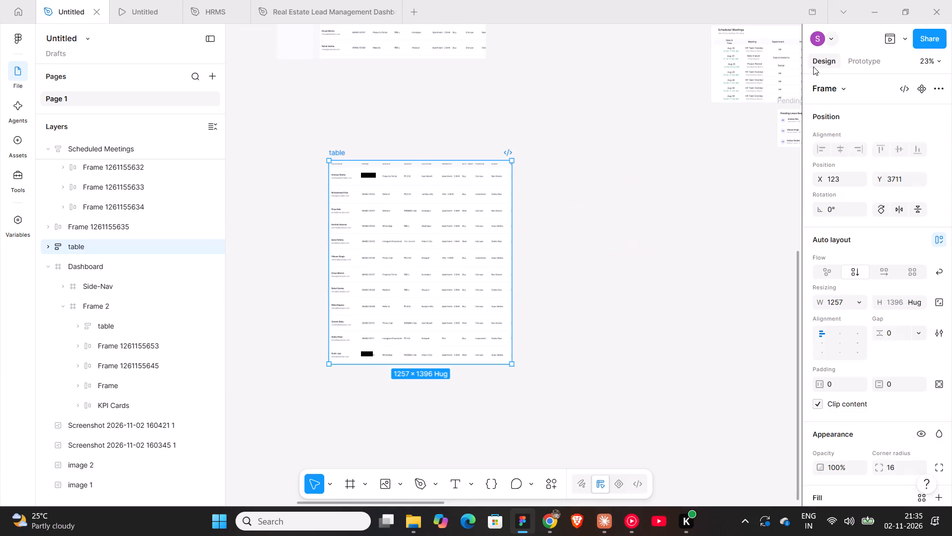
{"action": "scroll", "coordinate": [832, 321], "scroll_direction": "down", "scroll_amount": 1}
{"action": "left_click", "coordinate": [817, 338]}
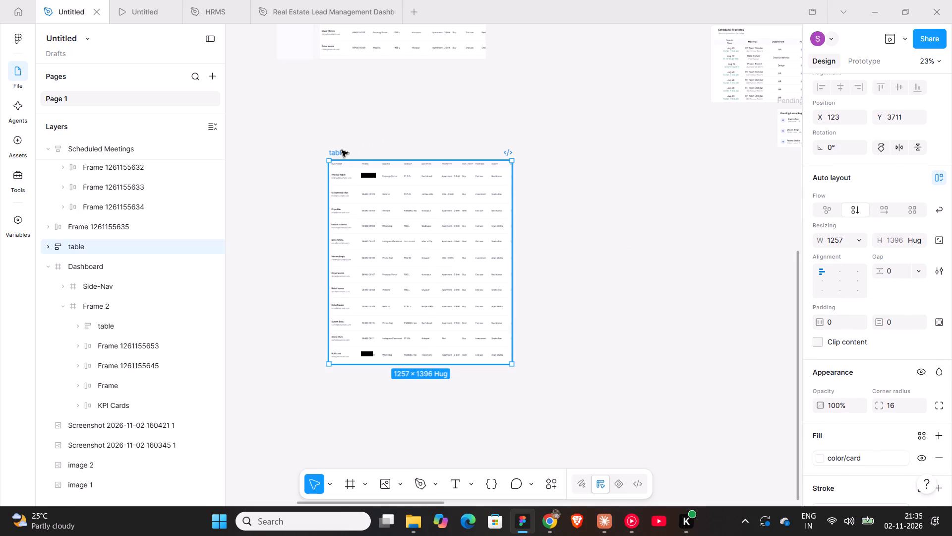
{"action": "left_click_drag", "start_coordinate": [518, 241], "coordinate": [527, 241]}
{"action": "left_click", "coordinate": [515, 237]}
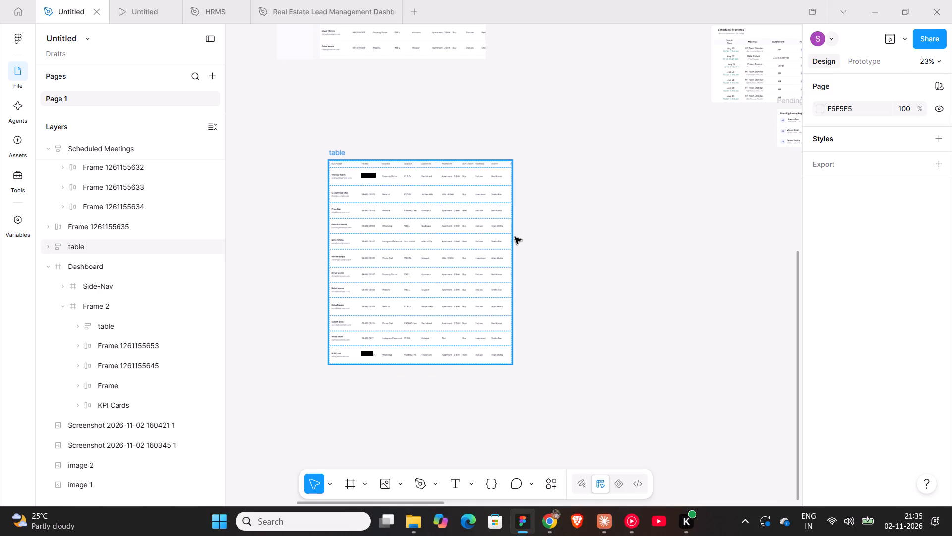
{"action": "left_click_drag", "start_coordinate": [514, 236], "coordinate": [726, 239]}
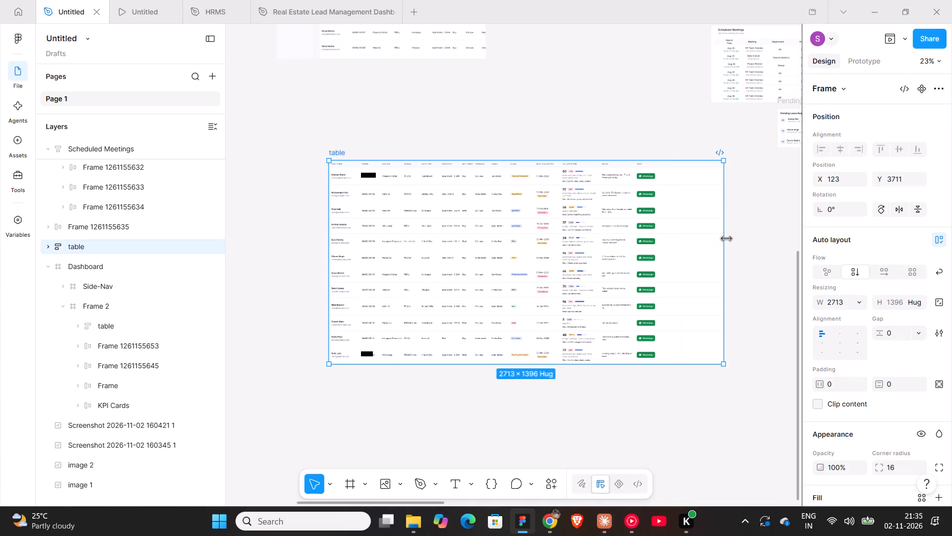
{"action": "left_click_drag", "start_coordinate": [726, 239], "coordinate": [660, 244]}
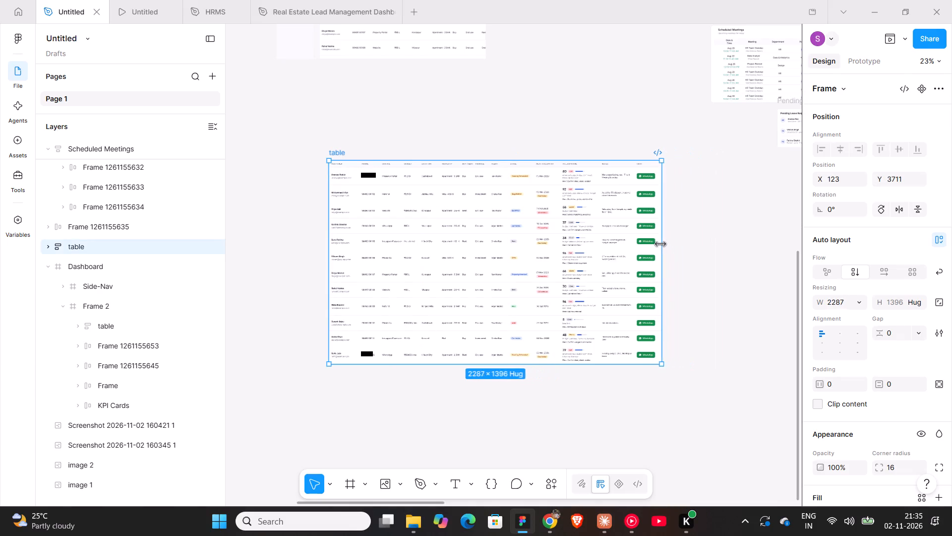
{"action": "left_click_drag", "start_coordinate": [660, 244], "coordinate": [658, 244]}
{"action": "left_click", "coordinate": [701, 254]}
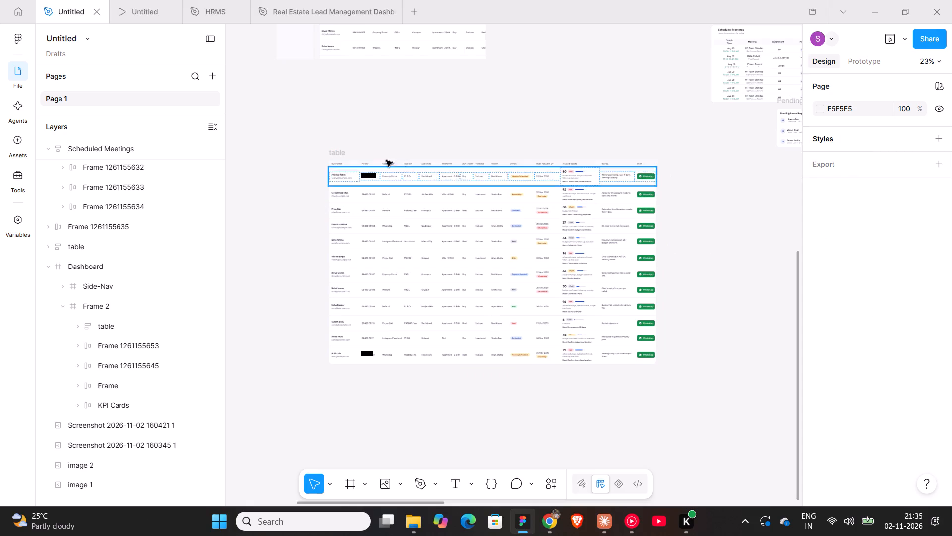
Turn on content clipping for the standalone table copy and narrow it to about 2042 px.
{"action": "left_click", "coordinate": [343, 151]}
{"action": "left_click", "coordinate": [822, 429]}
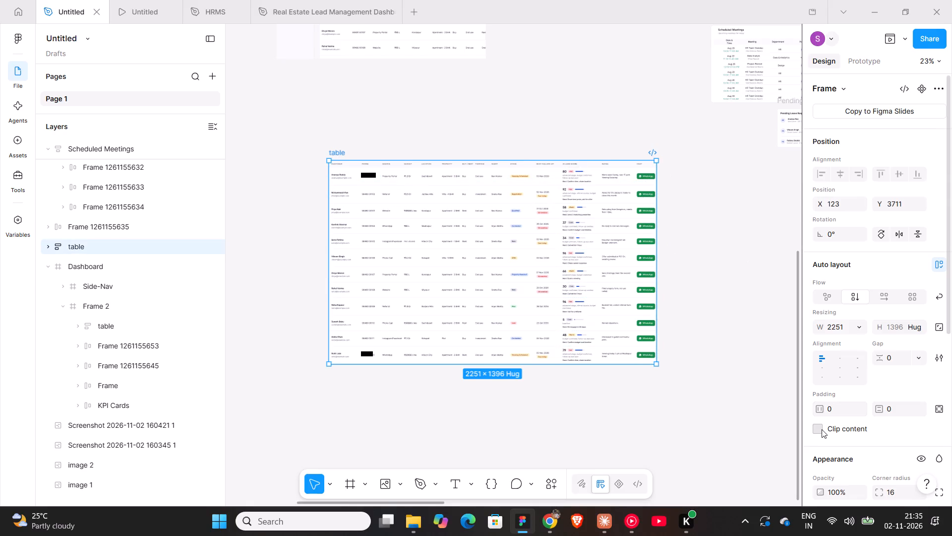
{"action": "left_click_drag", "start_coordinate": [655, 251], "coordinate": [638, 251]}
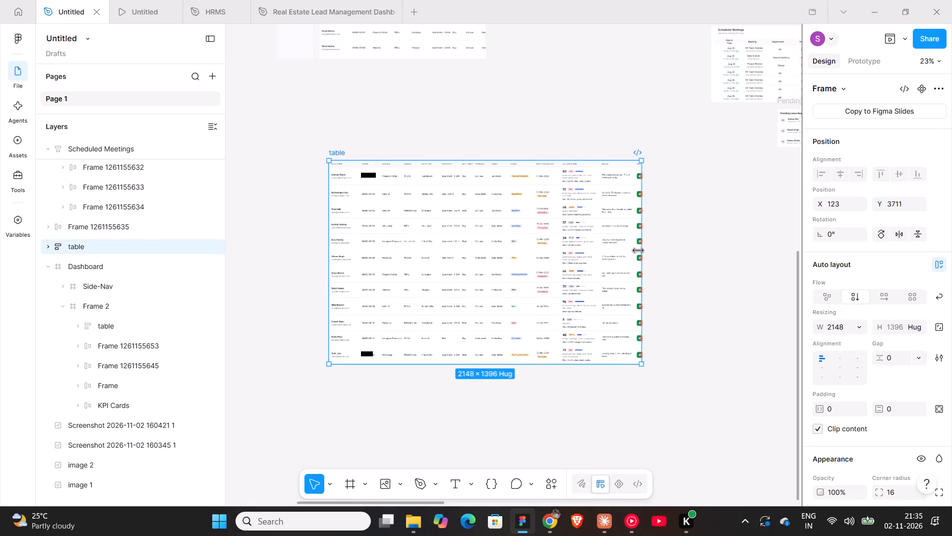
{"action": "left_click_drag", "start_coordinate": [638, 251], "coordinate": [625, 251]}
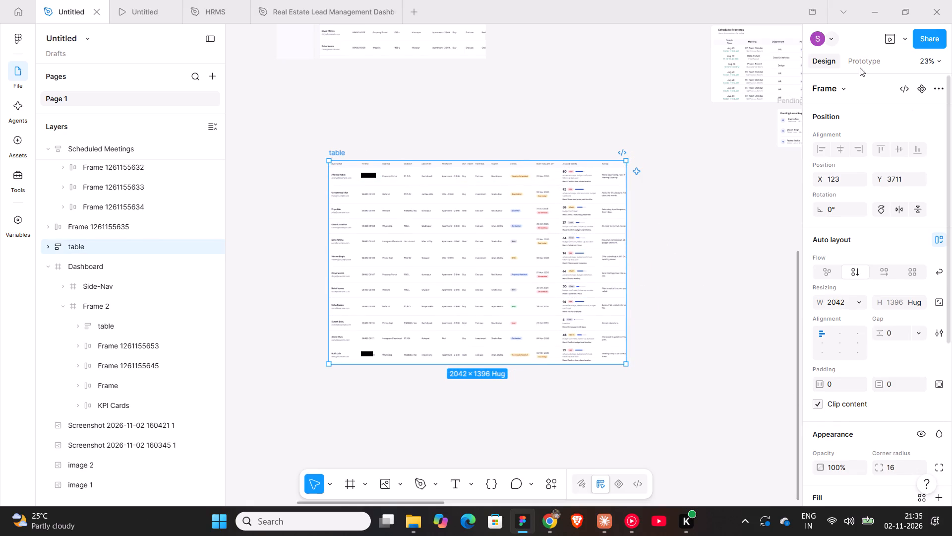
Set the standalone table copy's overflow scrolling to Horizontal.
{"action": "left_click", "coordinate": [880, 57]}
{"action": "left_click", "coordinate": [881, 190]}
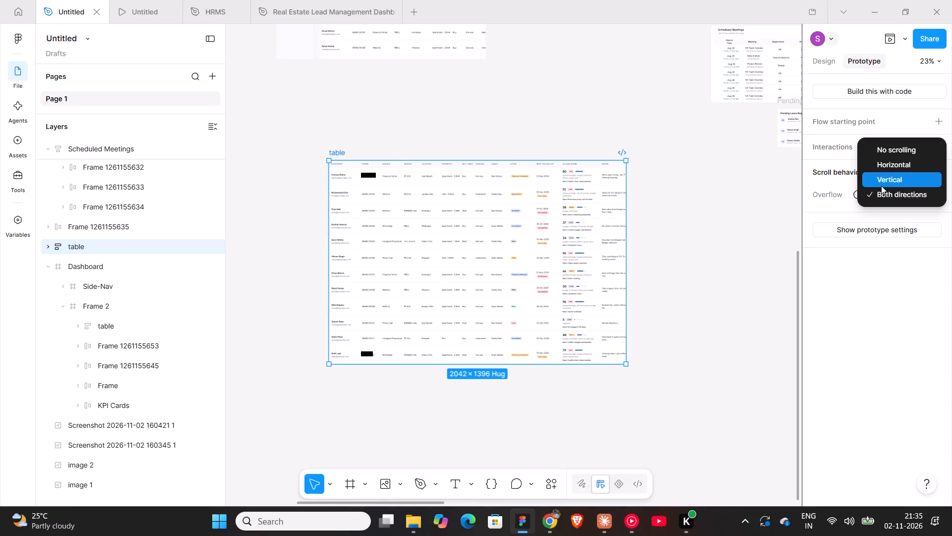
{"action": "left_click", "coordinate": [881, 186]}
{"action": "left_click", "coordinate": [880, 195]}
{"action": "left_click", "coordinate": [877, 188]}
{"action": "left_click", "coordinate": [877, 177]}
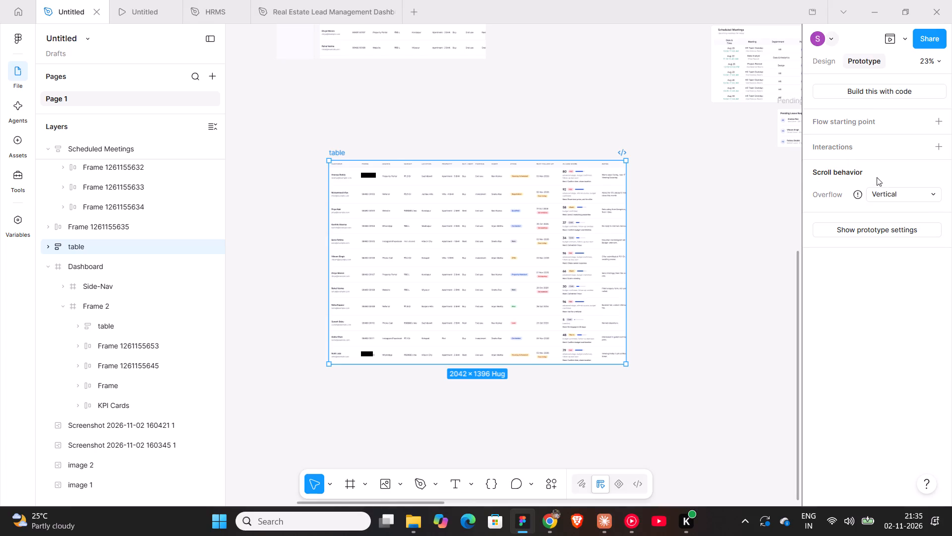
{"action": "left_click", "coordinate": [880, 194]}
{"action": "left_click", "coordinate": [879, 176]}
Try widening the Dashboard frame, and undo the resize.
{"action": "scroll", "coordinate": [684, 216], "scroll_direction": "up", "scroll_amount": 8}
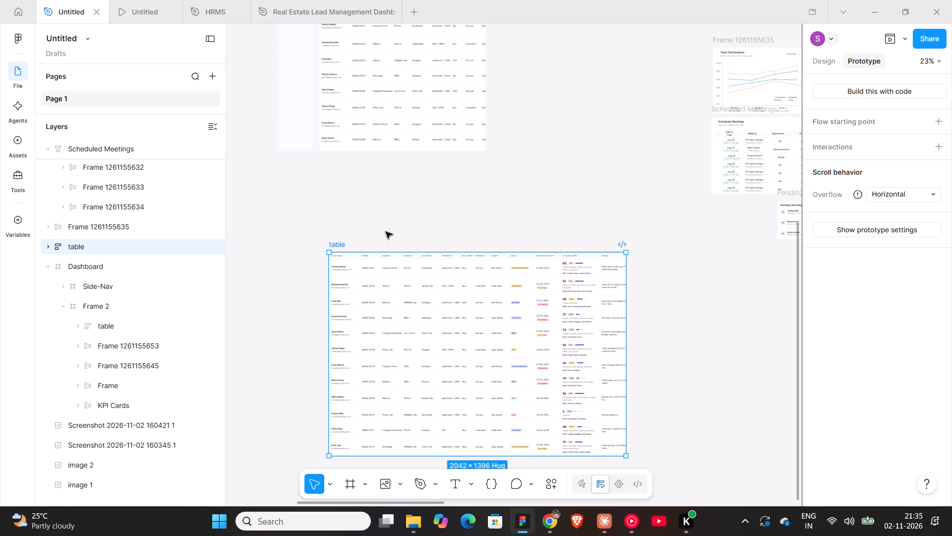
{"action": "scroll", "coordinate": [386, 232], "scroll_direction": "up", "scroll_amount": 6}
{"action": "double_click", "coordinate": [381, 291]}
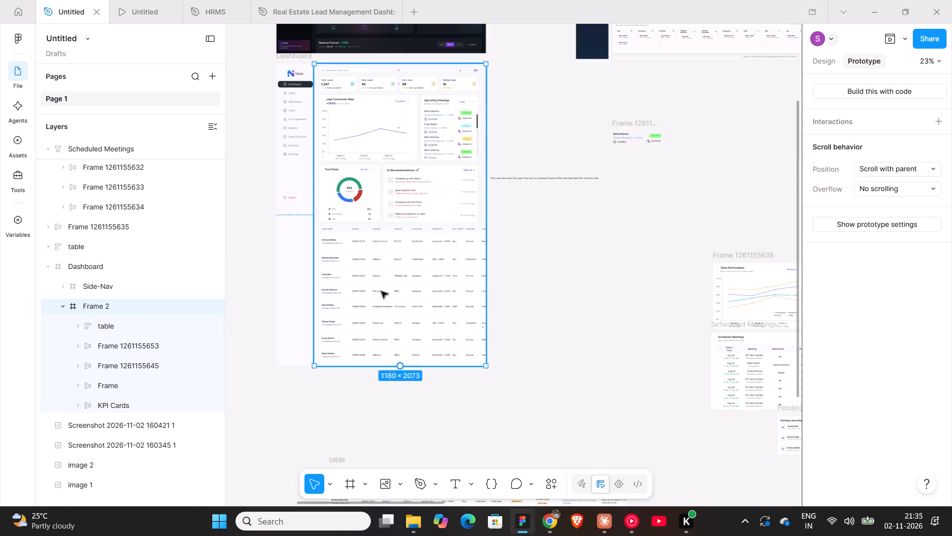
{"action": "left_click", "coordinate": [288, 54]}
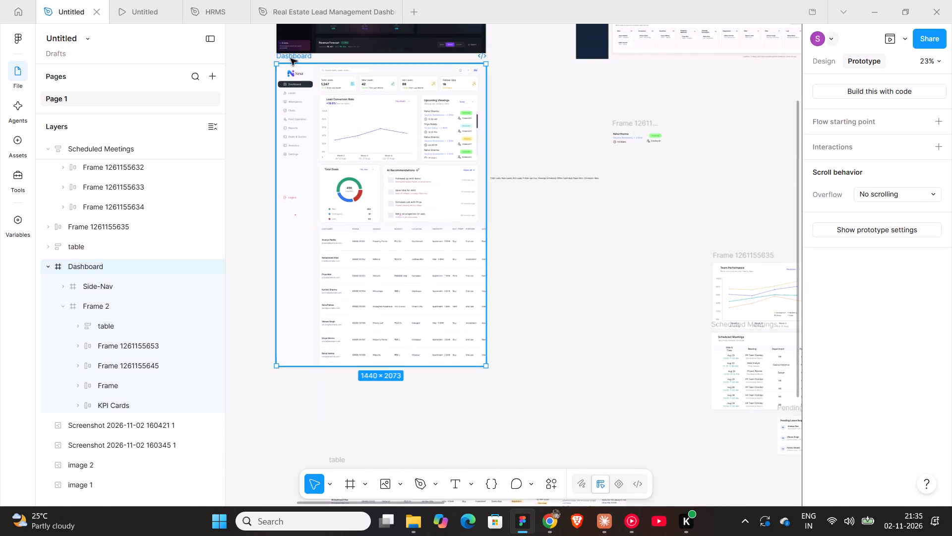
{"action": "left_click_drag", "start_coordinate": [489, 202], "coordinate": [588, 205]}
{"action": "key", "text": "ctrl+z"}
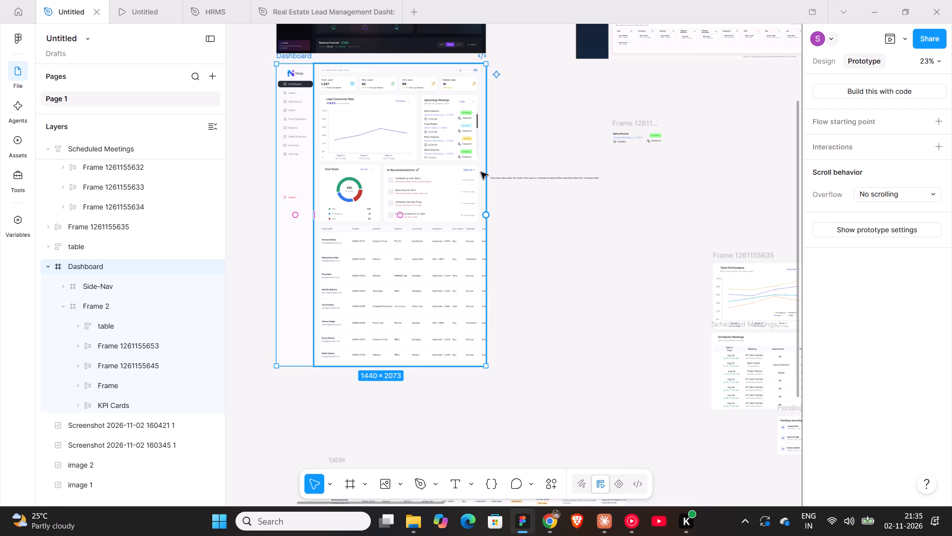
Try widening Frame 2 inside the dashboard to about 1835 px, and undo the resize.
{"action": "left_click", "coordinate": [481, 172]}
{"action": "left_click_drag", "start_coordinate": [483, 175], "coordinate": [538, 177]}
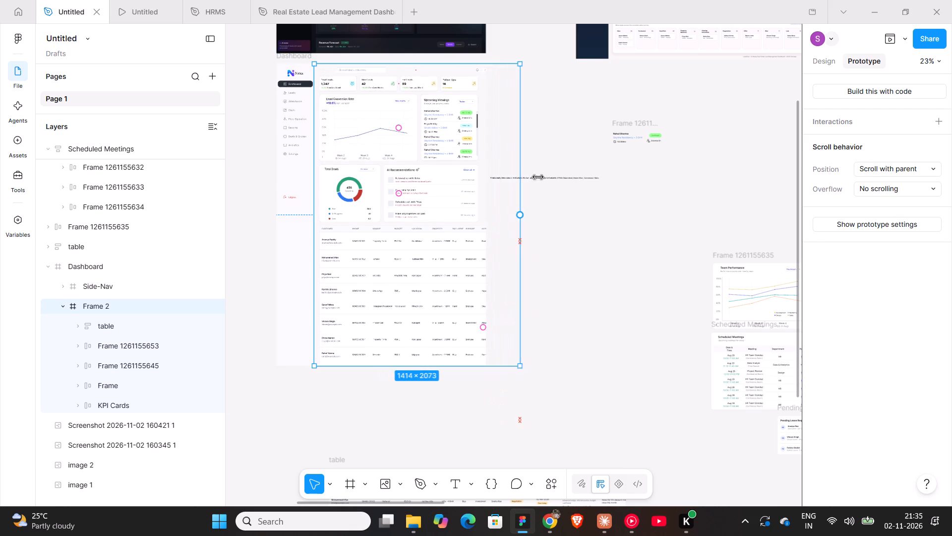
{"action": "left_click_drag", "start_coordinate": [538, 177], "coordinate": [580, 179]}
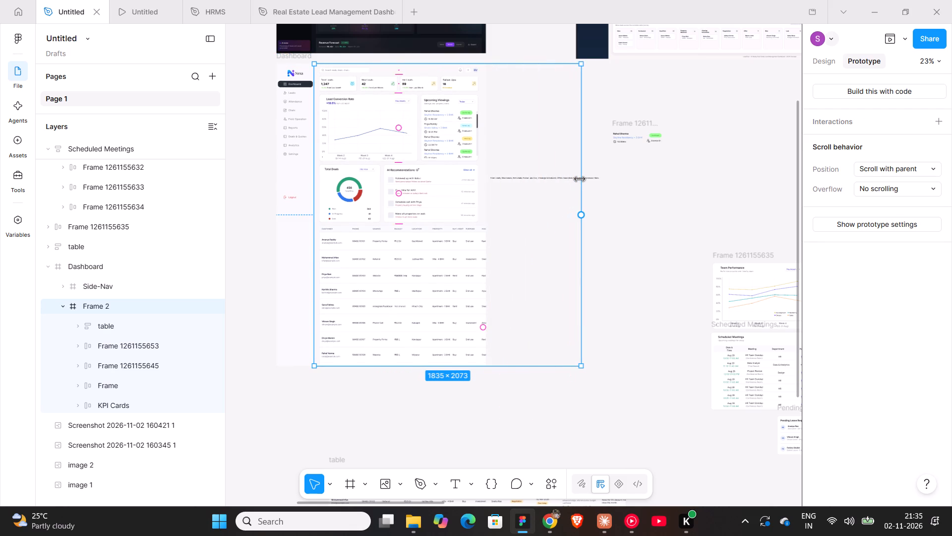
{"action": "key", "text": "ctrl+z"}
Set the horizontal constraint of the dashboard's top search bar frame to Left.
{"action": "double_click", "coordinate": [424, 71]}
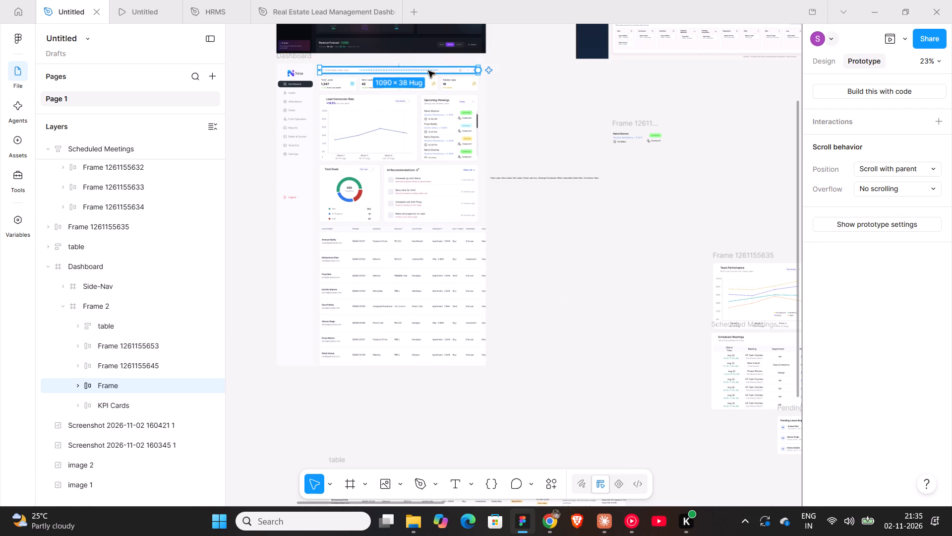
{"action": "left_click", "coordinate": [829, 60]}
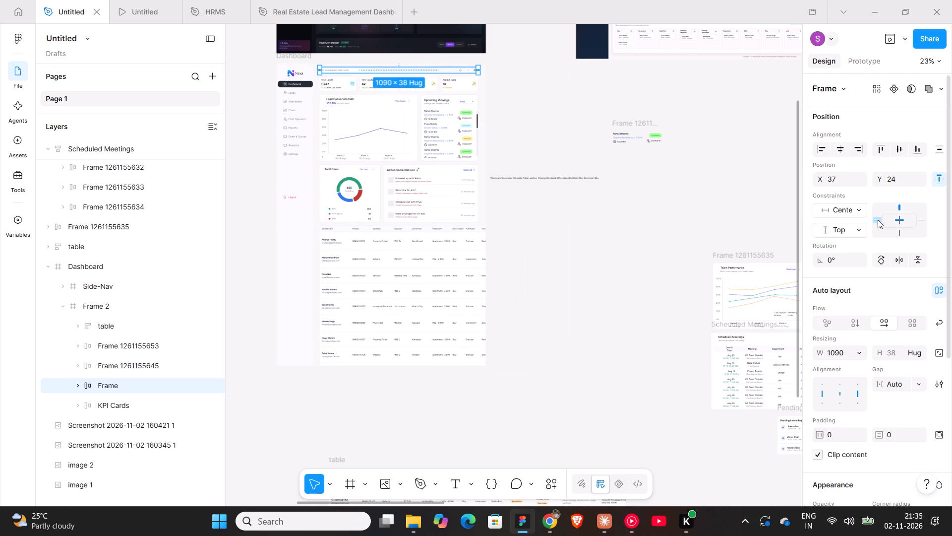
{"action": "left_click", "coordinate": [877, 217]}
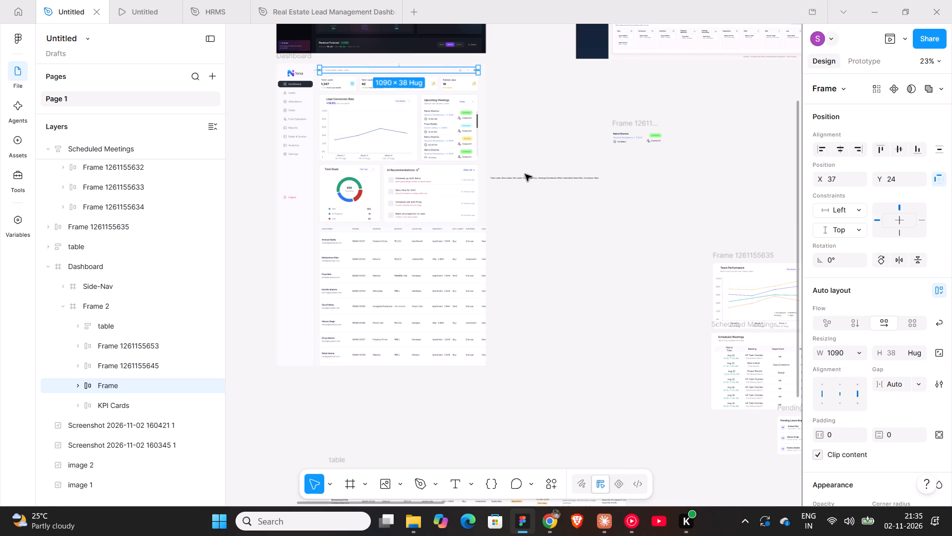
Move the loose text line beside the dashboard up above the frame's top edge, to about X 1233, Y 865.
{"action": "left_click", "coordinate": [302, 58]}
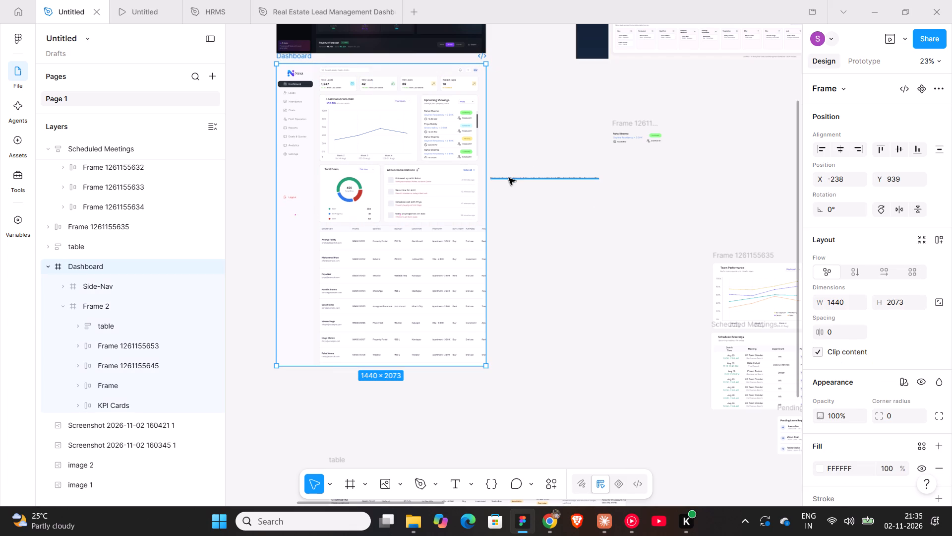
{"action": "left_click_drag", "start_coordinate": [511, 177], "coordinate": [527, 105]}
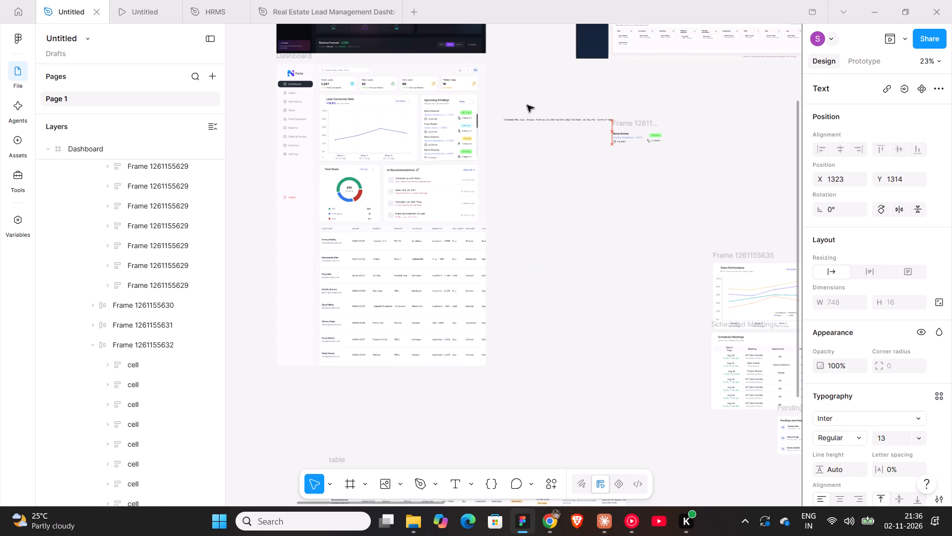
{"action": "left_click_drag", "start_coordinate": [527, 105], "coordinate": [511, 55]}
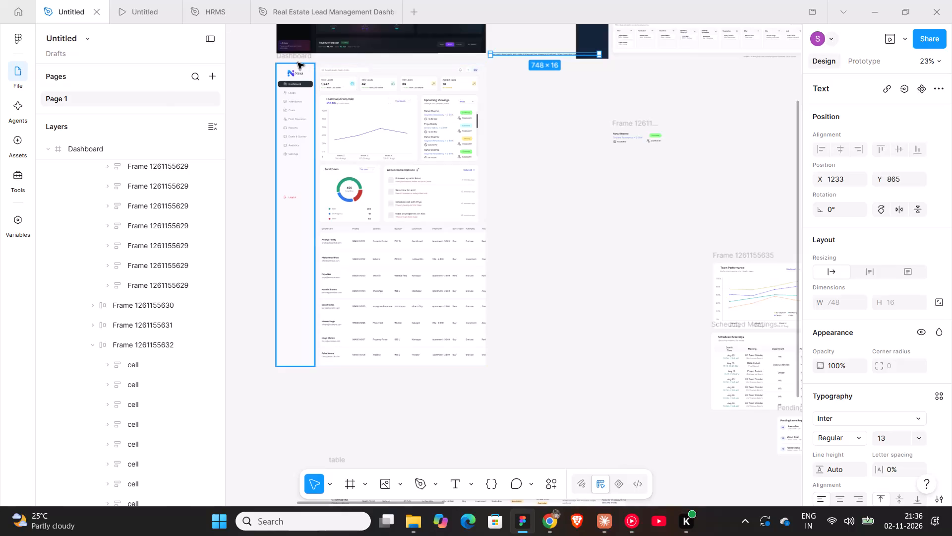
Widen the Dashboard frame to about 2767 px.
{"action": "left_click", "coordinate": [297, 62]}
{"action": "left_click", "coordinate": [297, 57]}
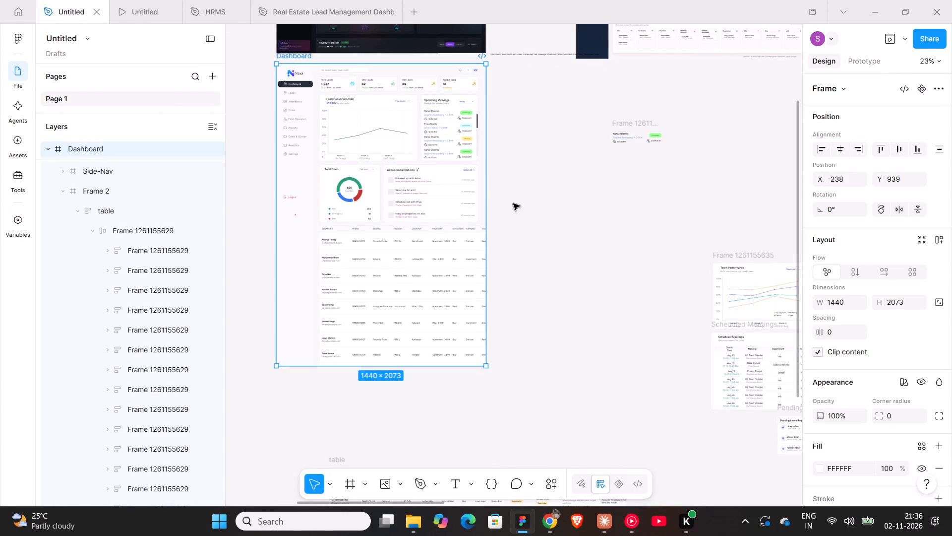
{"action": "left_click_drag", "start_coordinate": [485, 189], "coordinate": [657, 201]}
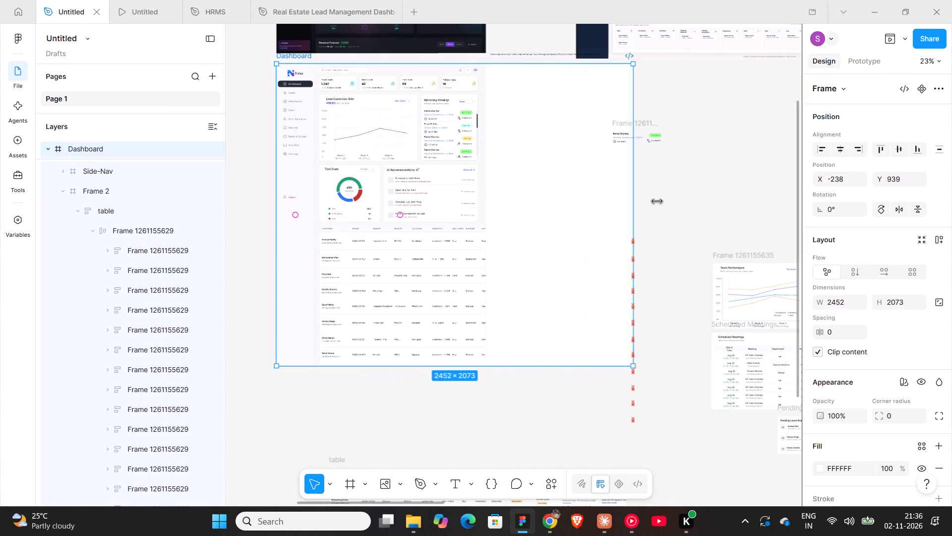
{"action": "left_click_drag", "start_coordinate": [657, 201], "coordinate": [679, 201]}
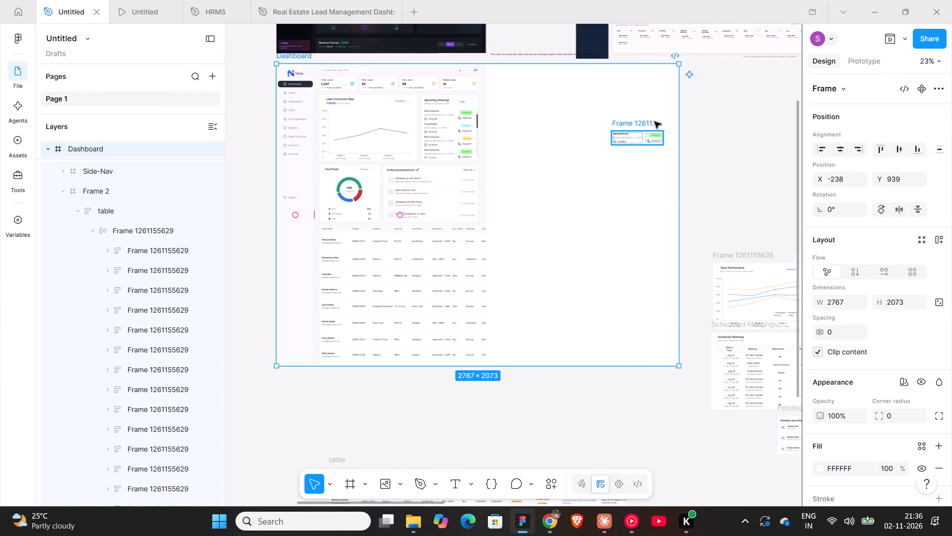
{"action": "left_click_drag", "start_coordinate": [641, 117], "coordinate": [665, 121]}
{"action": "key", "text": "ctrl+z"}
{"action": "left_click_drag", "start_coordinate": [646, 123], "coordinate": [719, 123]}
{"action": "key", "text": "ctrl+z"}
{"action": "left_click", "coordinate": [622, 125]}
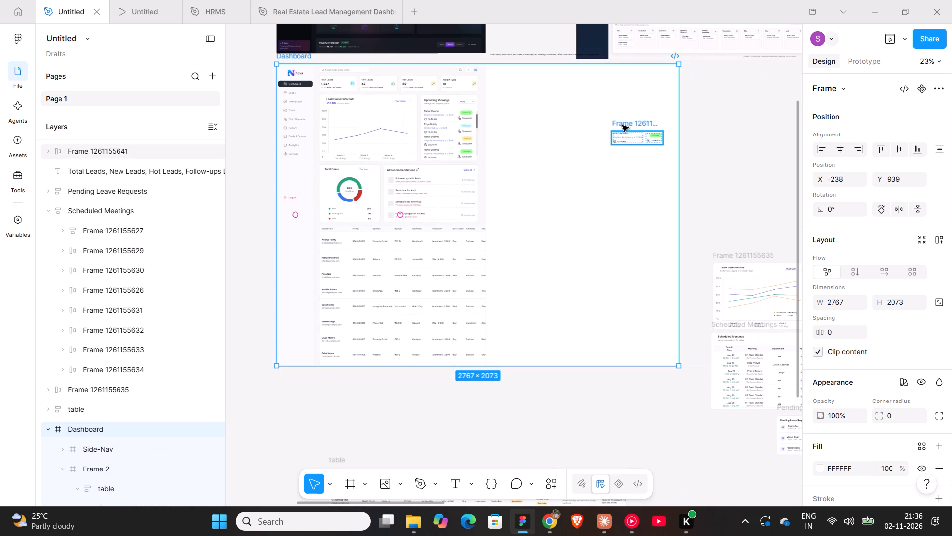
{"action": "left_click_drag", "start_coordinate": [622, 125], "coordinate": [717, 121]}
Widen Frame 2 inside the dashboard far enough to fit the leads table through its WhatsApp button column.
{"action": "left_click", "coordinate": [462, 192]}
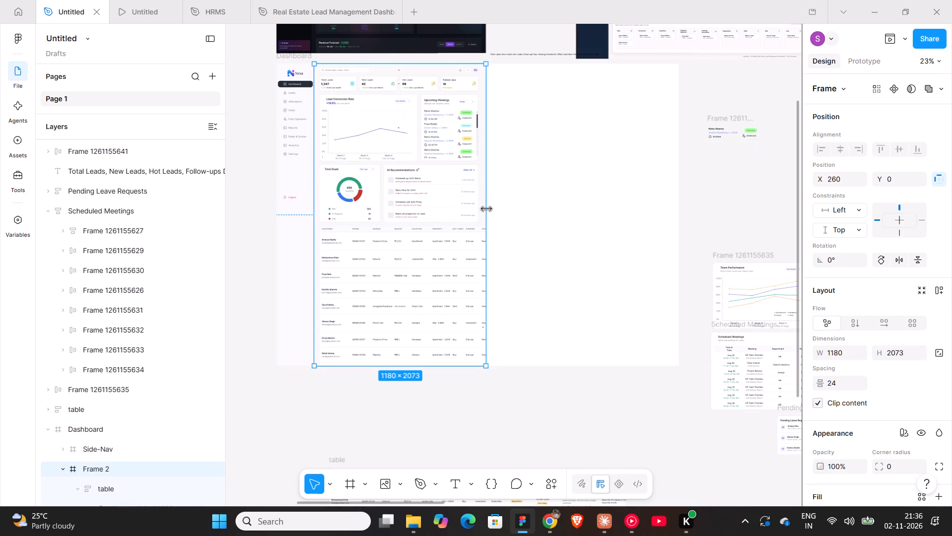
{"action": "left_click_drag", "start_coordinate": [486, 209], "coordinate": [584, 217]}
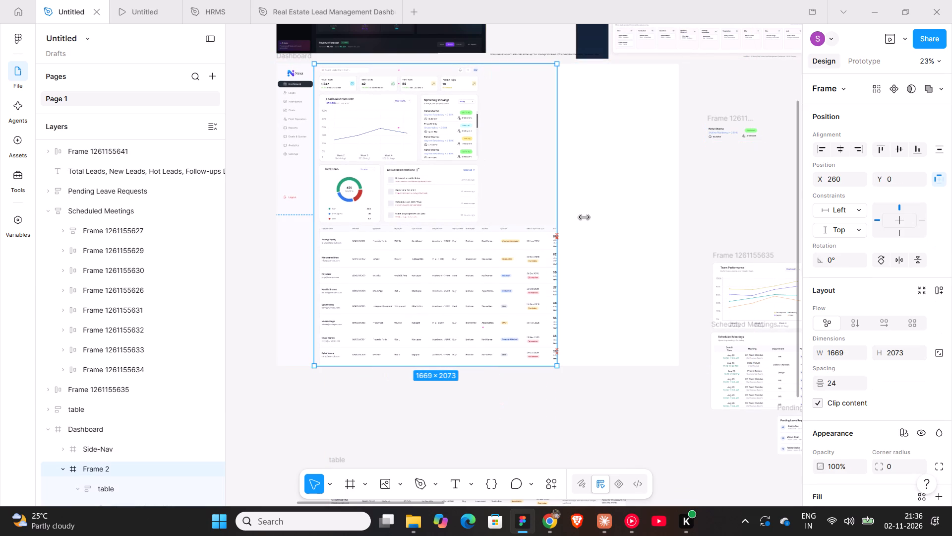
{"action": "left_click_drag", "start_coordinate": [584, 217], "coordinate": [650, 220]}
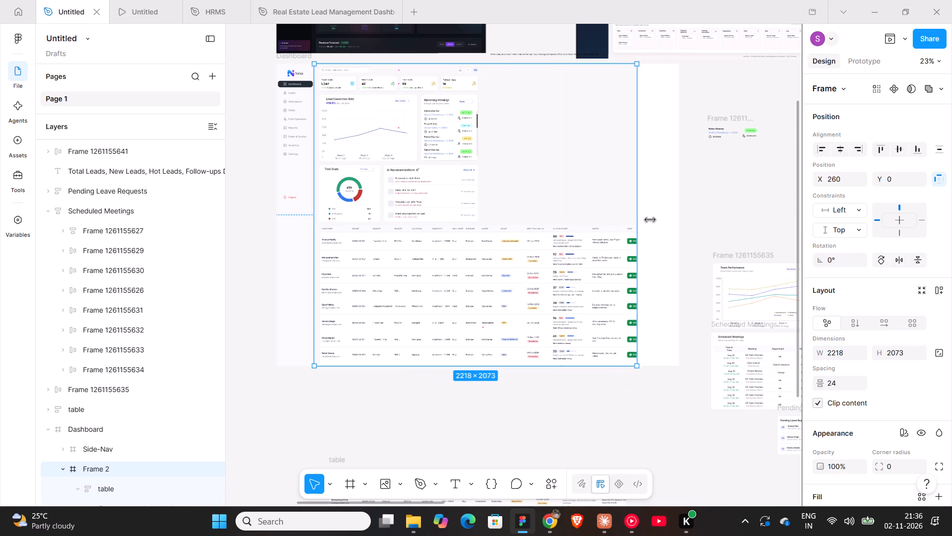
{"action": "left_click_drag", "start_coordinate": [650, 220], "coordinate": [660, 221]}
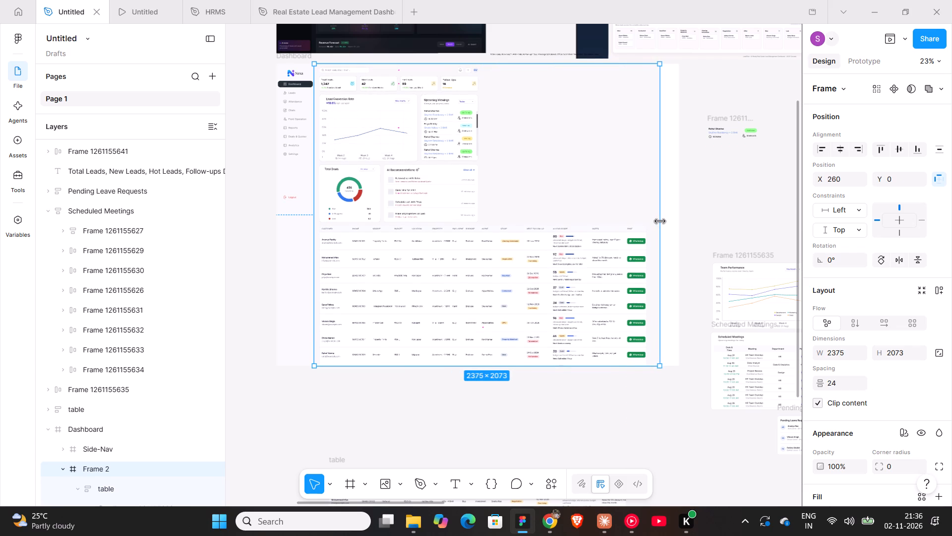
{"action": "left_click_drag", "start_coordinate": [660, 221], "coordinate": [650, 221]}
Enable Clip content on the leads table inside the dashboard's Frame 2.
{"action": "double_click", "coordinate": [516, 247]}
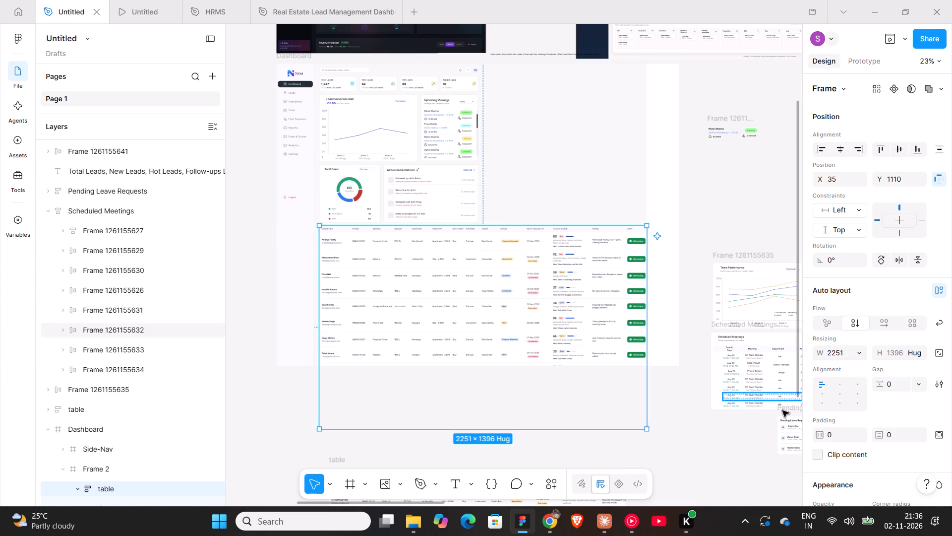
{"action": "left_click", "coordinate": [816, 455]}
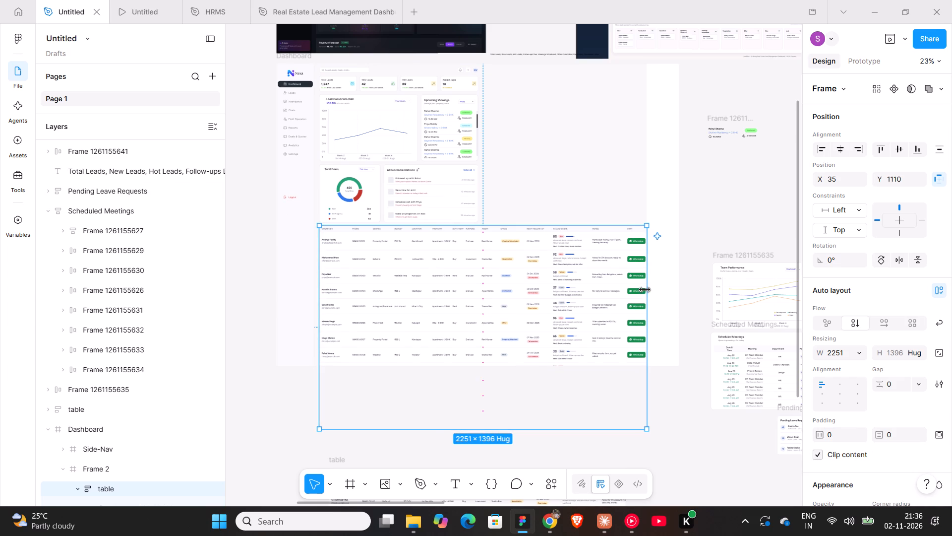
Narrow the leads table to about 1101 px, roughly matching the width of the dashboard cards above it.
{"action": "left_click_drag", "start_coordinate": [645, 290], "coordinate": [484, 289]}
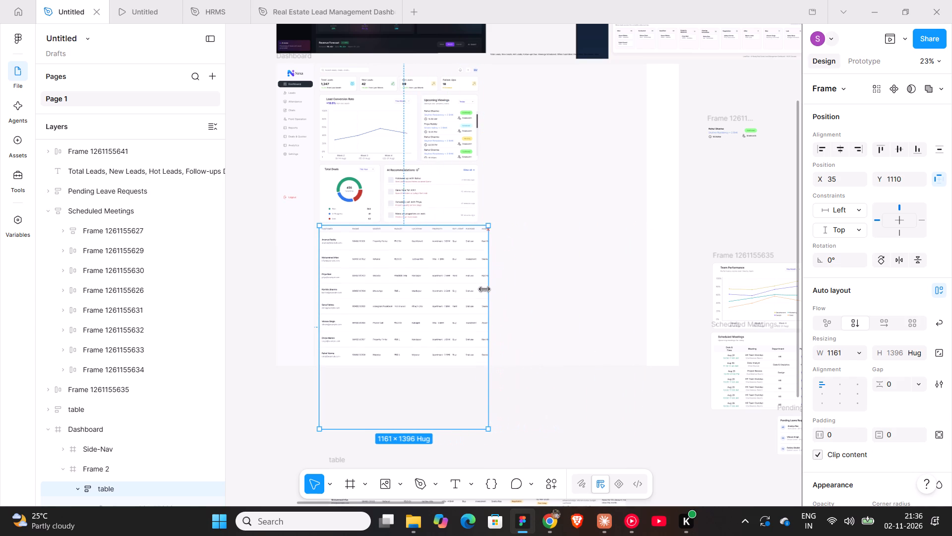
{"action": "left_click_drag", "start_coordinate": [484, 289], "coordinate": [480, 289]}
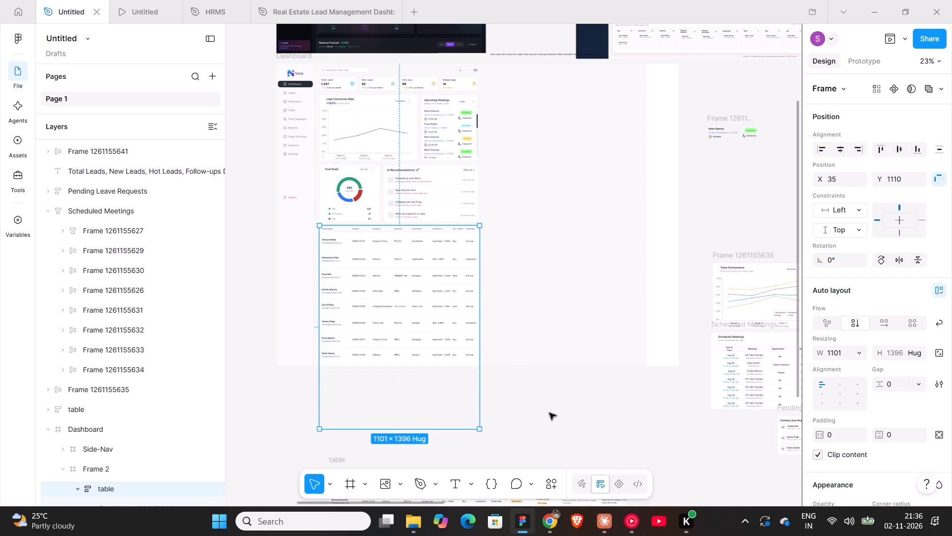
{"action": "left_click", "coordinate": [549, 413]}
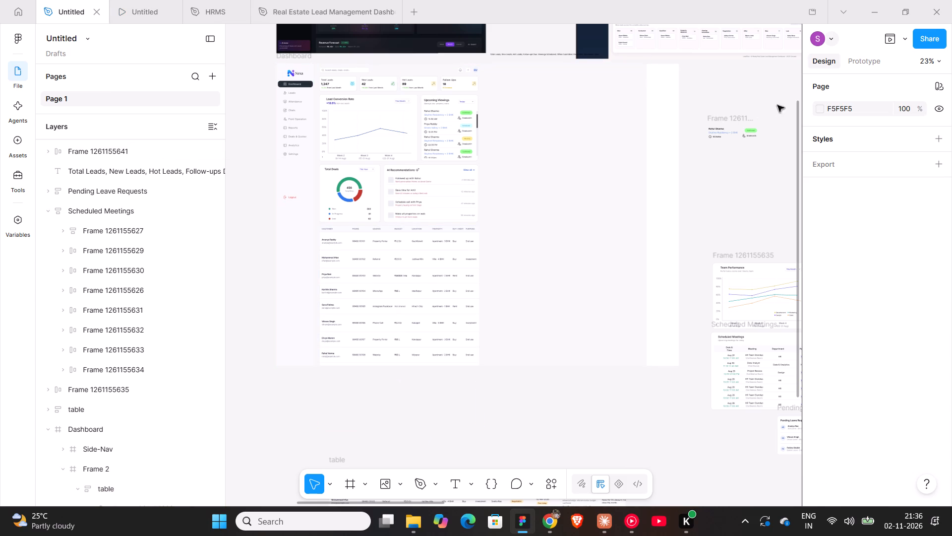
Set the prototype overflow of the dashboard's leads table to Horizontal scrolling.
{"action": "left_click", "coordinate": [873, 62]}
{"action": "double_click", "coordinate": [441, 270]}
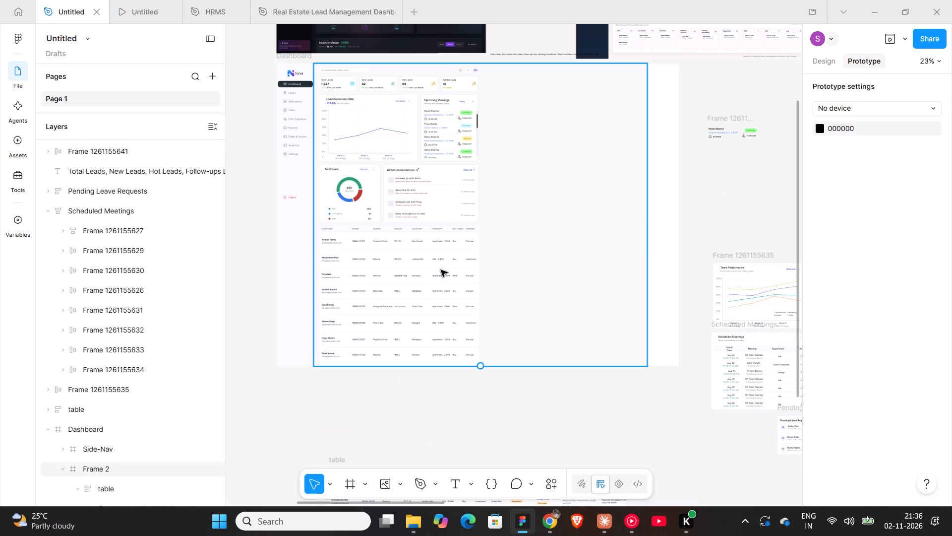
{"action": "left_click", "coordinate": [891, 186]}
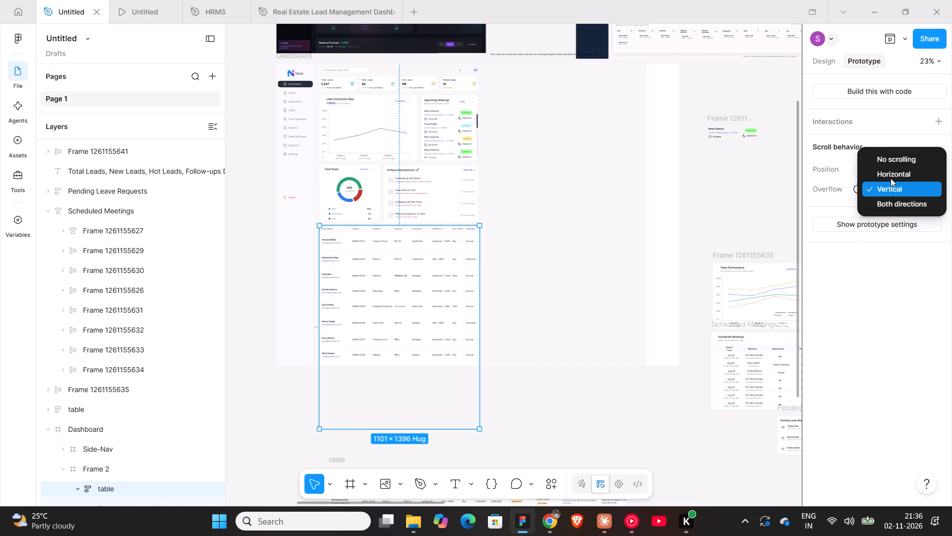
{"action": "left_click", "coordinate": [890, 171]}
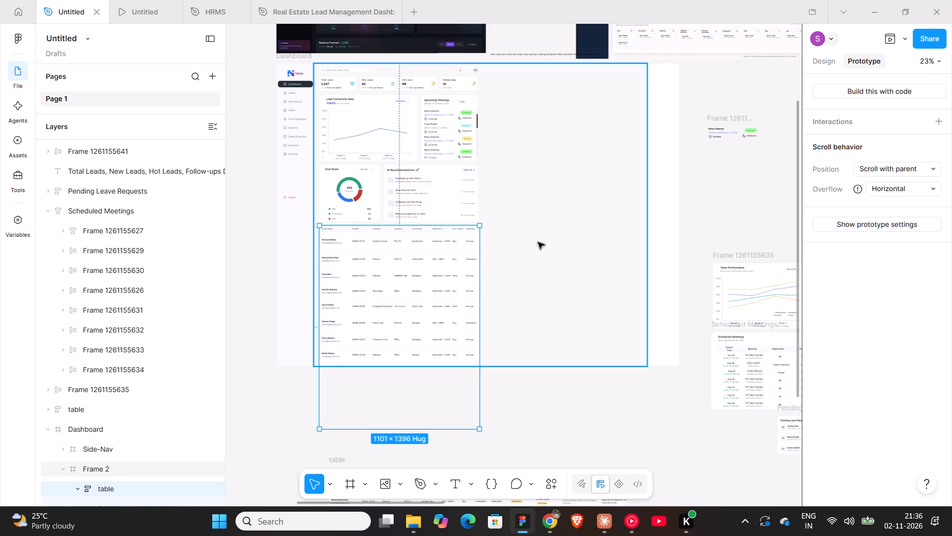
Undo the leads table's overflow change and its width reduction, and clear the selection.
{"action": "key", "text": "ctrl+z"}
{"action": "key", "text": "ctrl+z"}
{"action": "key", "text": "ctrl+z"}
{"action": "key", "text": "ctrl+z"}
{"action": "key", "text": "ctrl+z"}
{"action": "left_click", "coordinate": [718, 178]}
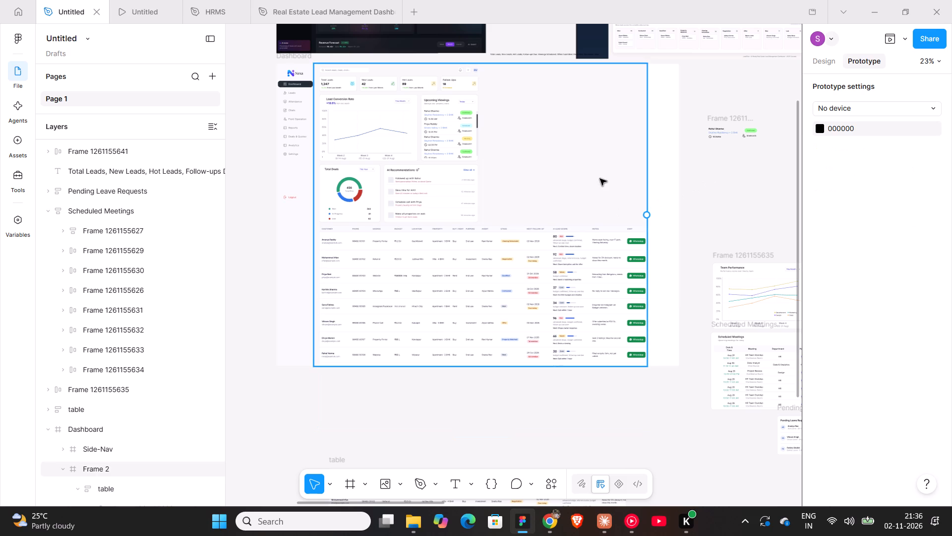
Narrow Frame 2 inside the dashboard to about 1152 px, keeping Clip content enabled.
{"action": "left_click", "coordinate": [600, 179]}
{"action": "left_click", "coordinate": [823, 63]}
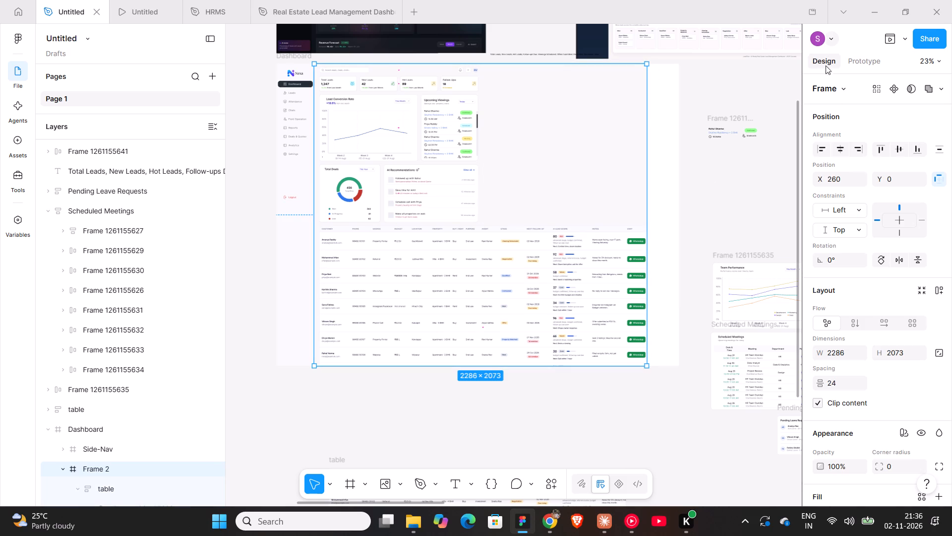
{"action": "left_click", "coordinate": [818, 403]}
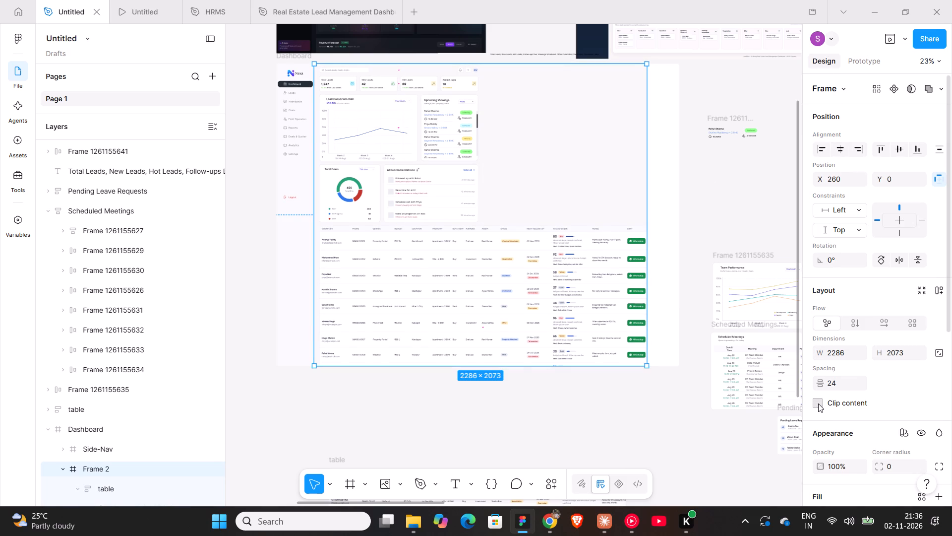
{"action": "left_click", "coordinate": [818, 403]}
{"action": "left_click_drag", "start_coordinate": [645, 187], "coordinate": [630, 187]}
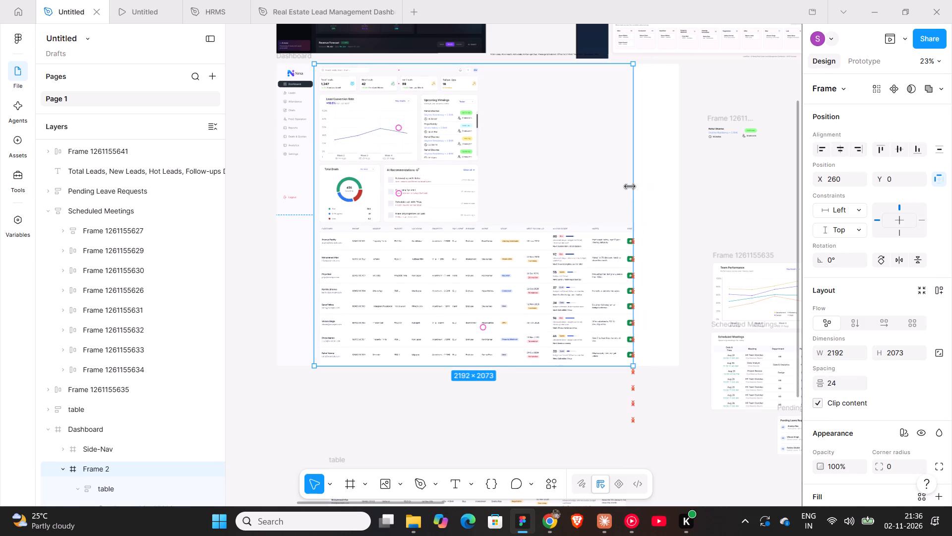
{"action": "left_click_drag", "start_coordinate": [630, 187], "coordinate": [486, 187]}
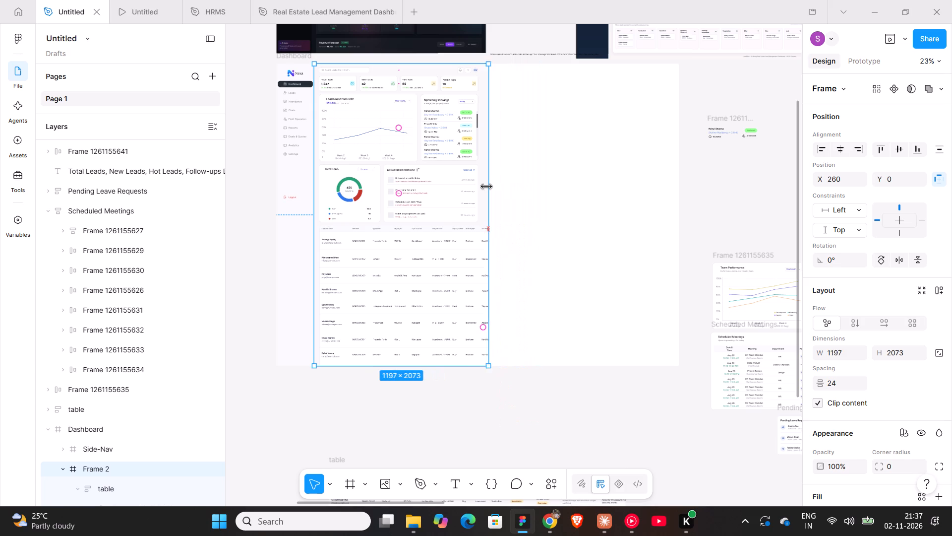
{"action": "left_click_drag", "start_coordinate": [486, 187], "coordinate": [487, 191]}
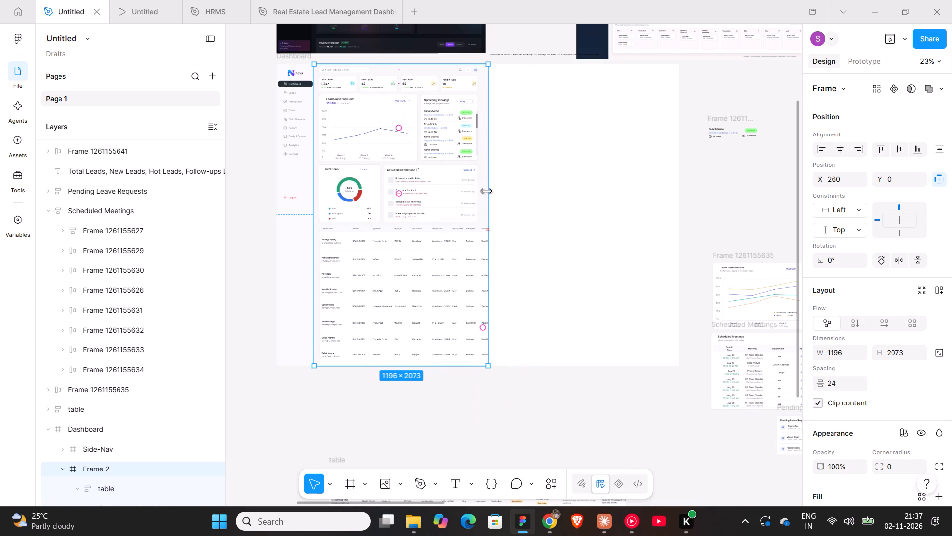
{"action": "left_click_drag", "start_coordinate": [487, 191], "coordinate": [481, 191]}
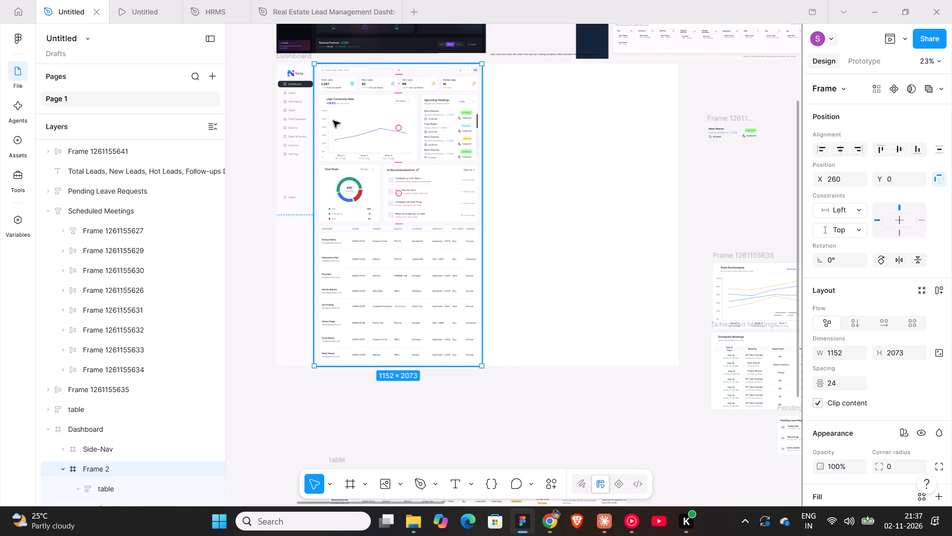
Set the Dashboard frame's width to 1440 px.
{"action": "left_click", "coordinate": [304, 61]}
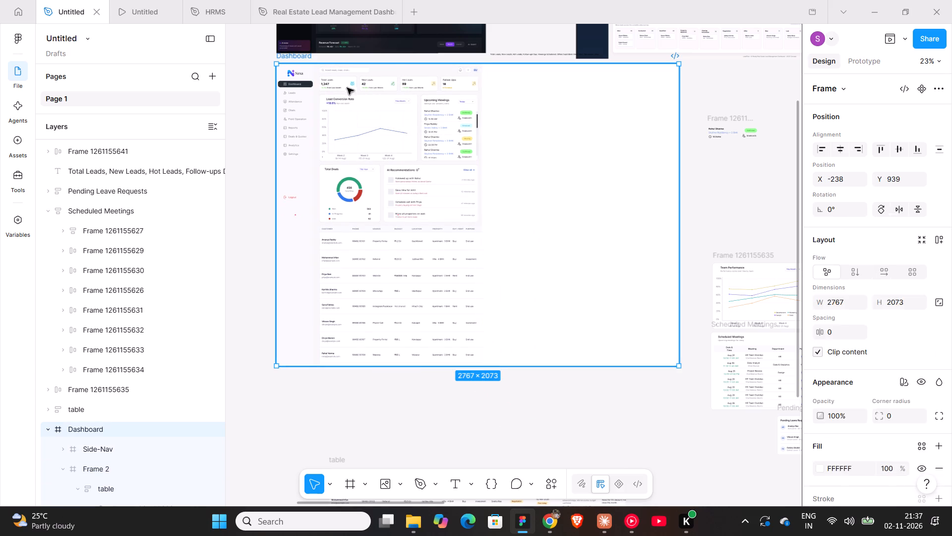
{"action": "left_click", "coordinate": [837, 334]}
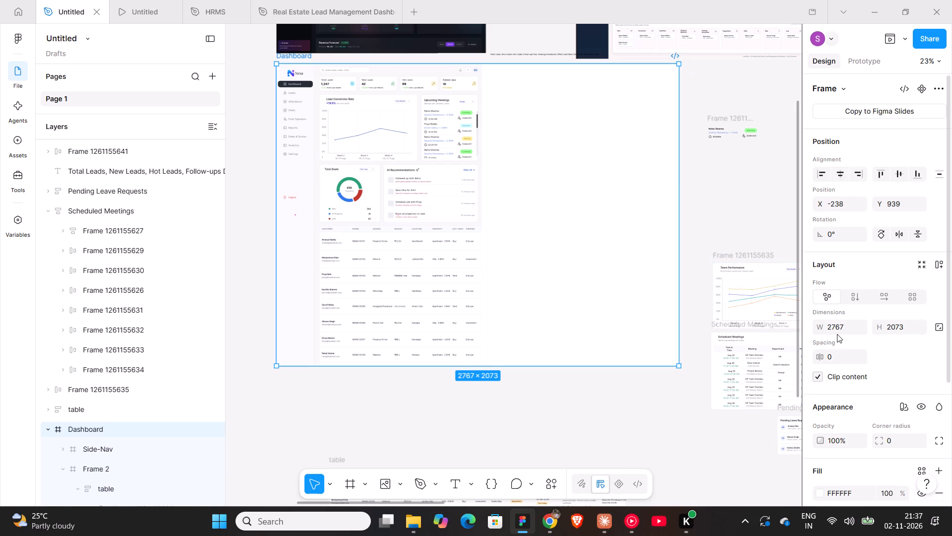
{"action": "left_click", "coordinate": [837, 332]}
{"action": "type", "text": "1440"}
{"action": "key", "text": "Return"}
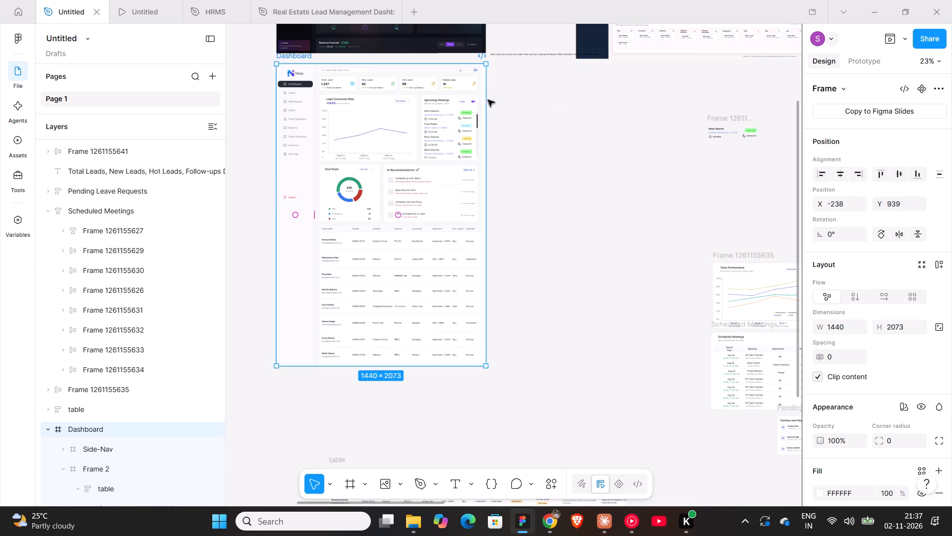
Widen Frame 2 to 1180 px so that its outer edge meets the Dashboard frame's edge.
{"action": "scroll", "coordinate": [488, 100], "scroll_direction": "up", "scroll_amount": 13, "text": "ctrl"}
{"action": "left_click", "coordinate": [454, 101]}
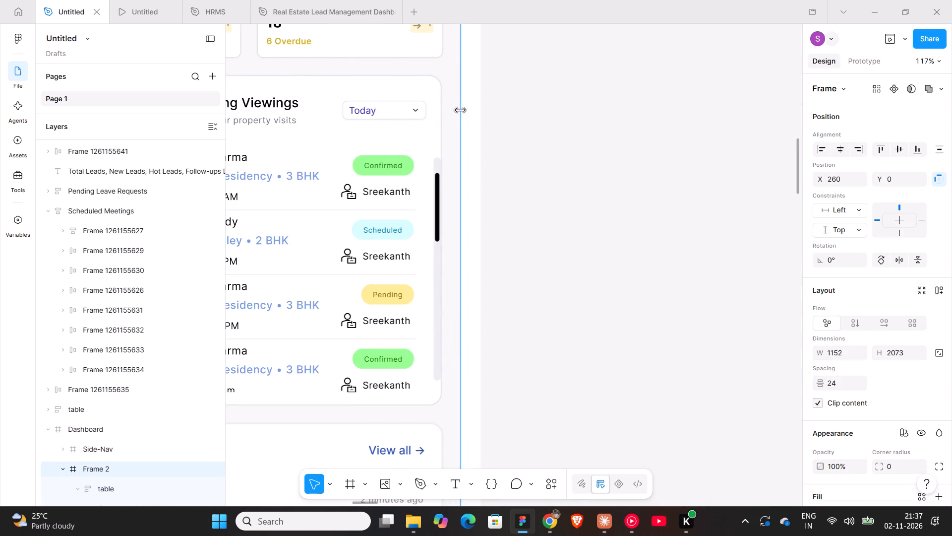
{"action": "left_click_drag", "start_coordinate": [460, 110], "coordinate": [480, 111]}
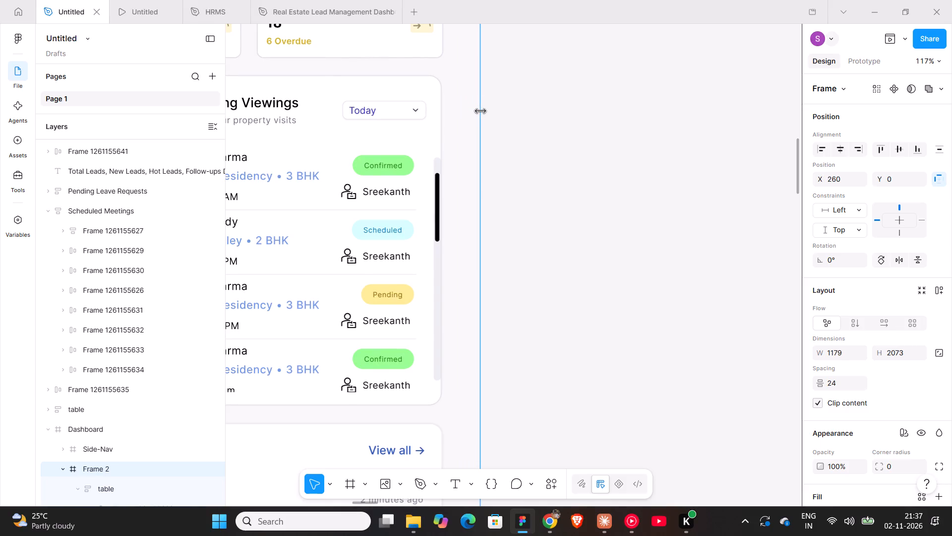
{"action": "left_click_drag", "start_coordinate": [480, 111], "coordinate": [488, 116]}
{"action": "scroll", "coordinate": [488, 116], "scroll_direction": "down", "scroll_amount": 15, "text": "ctrl"}
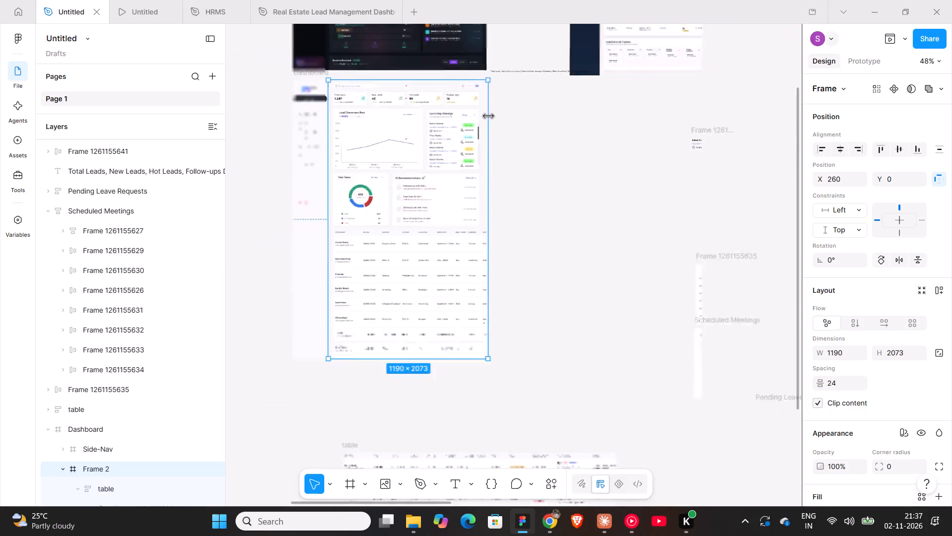
{"action": "scroll", "coordinate": [488, 116], "scroll_direction": "down", "scroll_amount": 3}
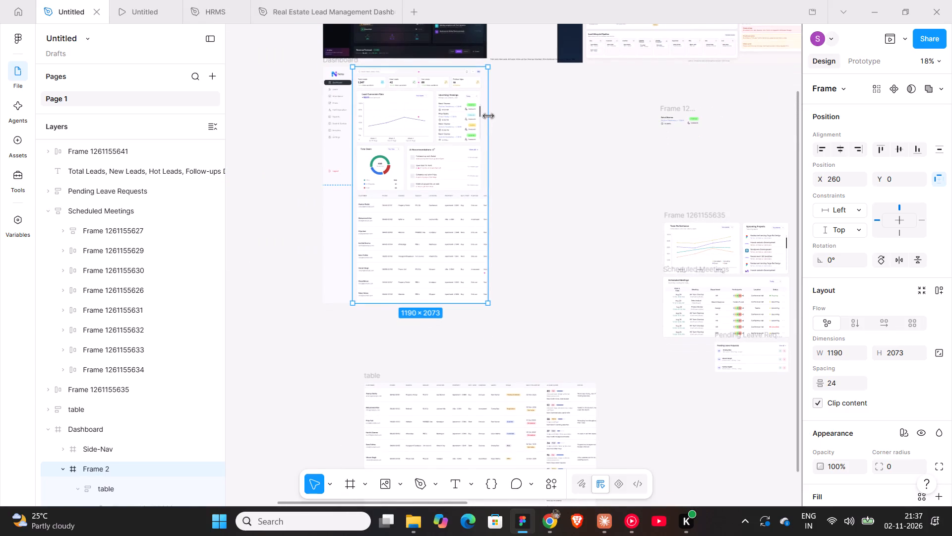
{"action": "scroll", "coordinate": [488, 116], "scroll_direction": "up", "scroll_amount": 9, "text": "ctrl"}
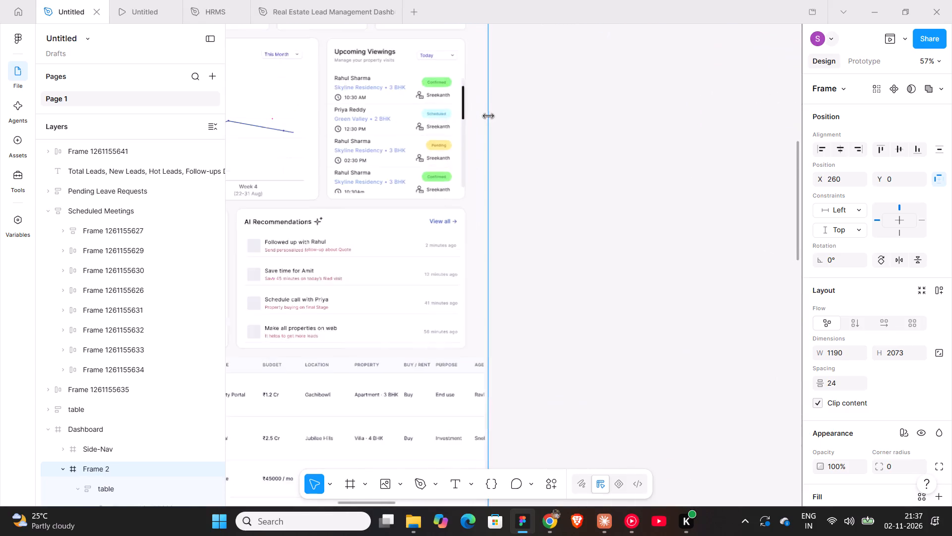
{"action": "scroll", "coordinate": [488, 116], "scroll_direction": "up", "scroll_amount": 7, "text": "ctrl"}
{"action": "scroll", "coordinate": [488, 116], "scroll_direction": "down", "scroll_amount": 6, "text": "ctrl"}
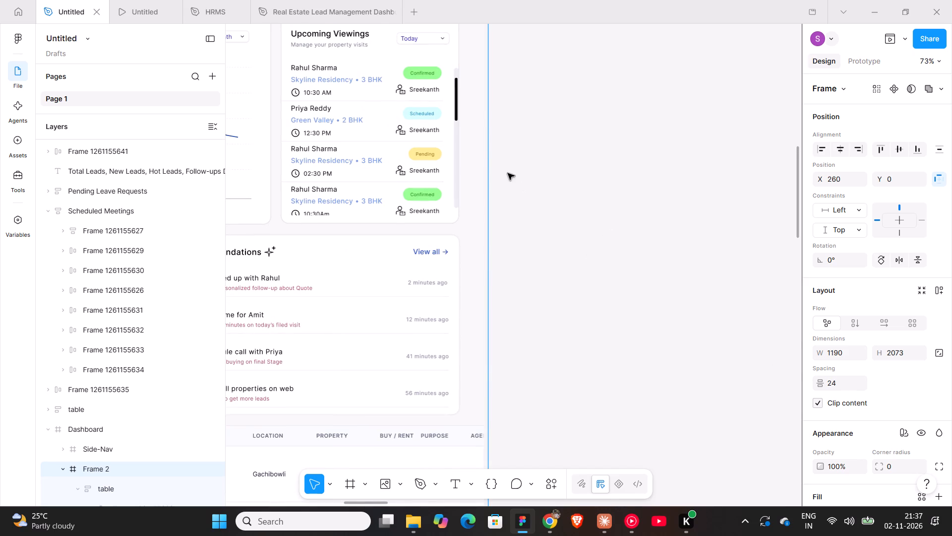
{"action": "scroll", "coordinate": [489, 150], "scroll_direction": "up", "scroll_amount": 20, "text": "ctrl"}
{"action": "scroll", "coordinate": [489, 150], "scroll_direction": "up", "scroll_amount": 6, "text": "ctrl"}
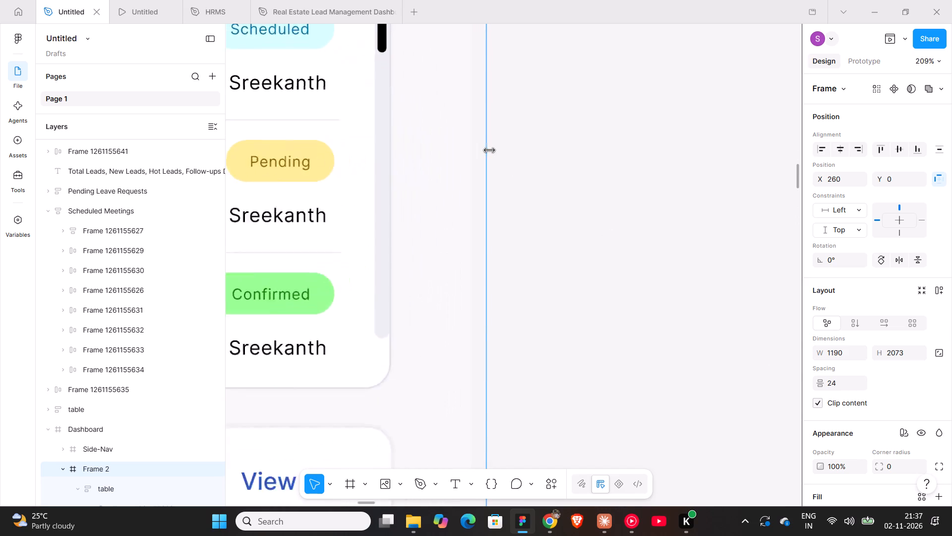
{"action": "left_click_drag", "start_coordinate": [488, 150], "coordinate": [462, 150]}
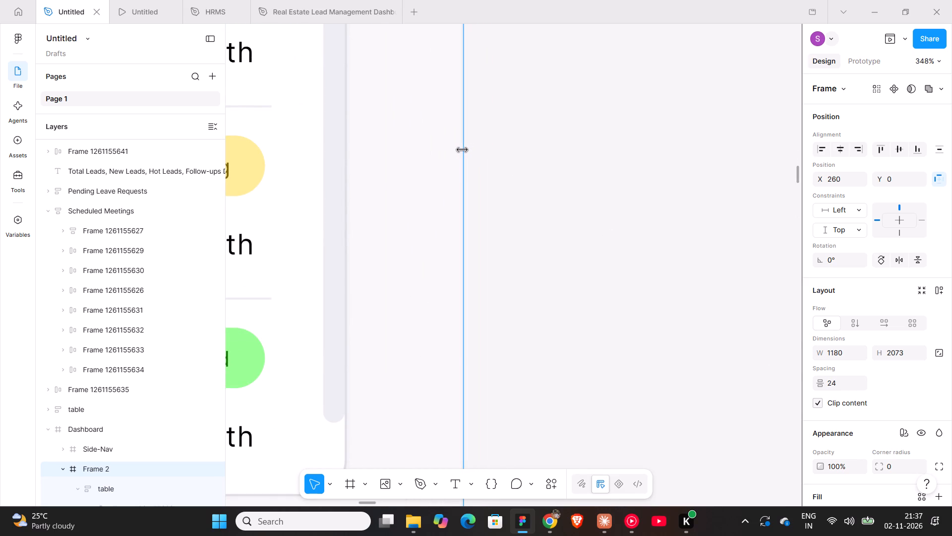
{"action": "left_click_drag", "start_coordinate": [462, 150], "coordinate": [461, 150]}
{"action": "left_click", "coordinate": [461, 150], "text": "ctrl"}
{"action": "scroll", "coordinate": [464, 153], "scroll_direction": "down", "scroll_amount": 20, "text": "ctrl"}
{"action": "scroll", "coordinate": [464, 153], "scroll_direction": "down", "scroll_amount": 11, "text": "ctrl"}
{"action": "left_click", "coordinate": [514, 186]}
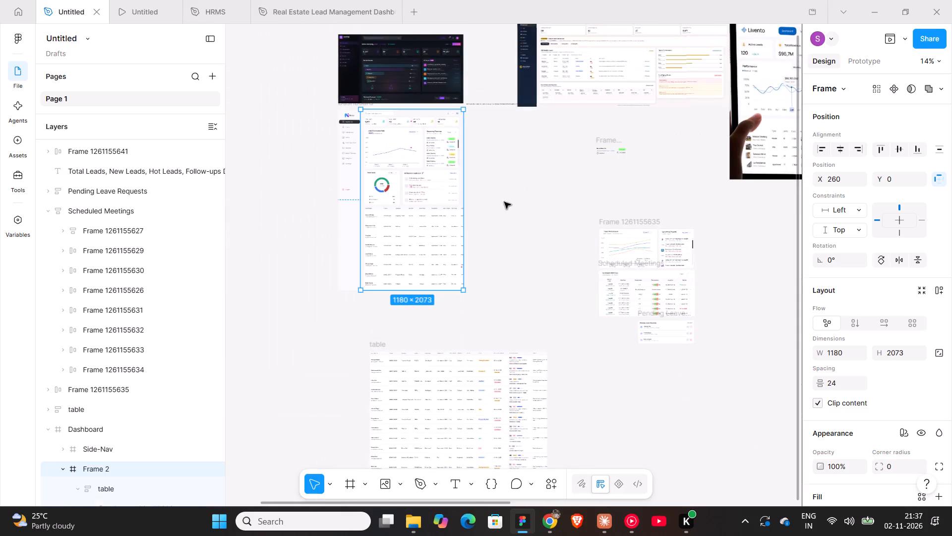
Select the dashboard's leads table, test its sideways scrolling in the prototype preview, and return to the design file.
{"action": "scroll", "coordinate": [411, 245], "scroll_direction": "up", "scroll_amount": 10, "text": "ctrl"}
{"action": "double_click", "coordinate": [406, 223]}
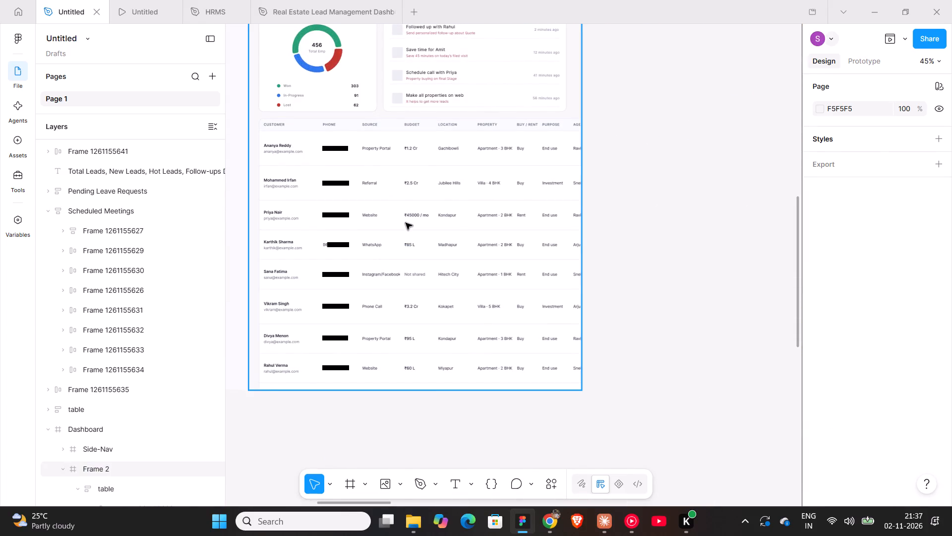
{"action": "left_click", "coordinate": [133, 11]}
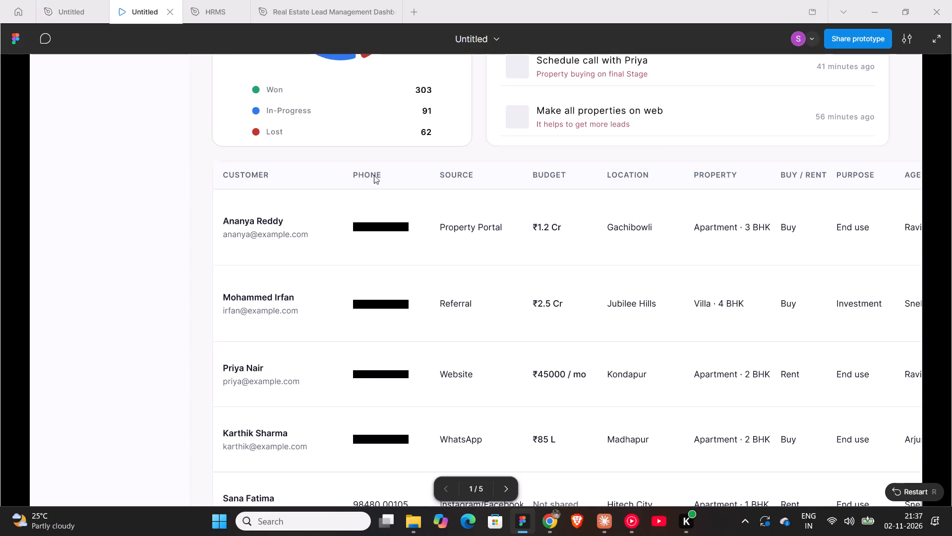
{"action": "left_click_drag", "start_coordinate": [506, 215], "coordinate": [194, 215]}
{"action": "left_click_drag", "start_coordinate": [648, 253], "coordinate": [357, 241]}
{"action": "left_click_drag", "start_coordinate": [734, 241], "coordinate": [455, 241]}
{"action": "scroll", "coordinate": [640, 277], "scroll_direction": "down", "scroll_amount": 5}
{"action": "scroll", "coordinate": [589, 251], "scroll_direction": "up", "scroll_amount": 7}
{"action": "scroll", "coordinate": [589, 251], "scroll_direction": "down", "scroll_amount": 17}
{"action": "left_click_drag", "start_coordinate": [589, 251], "coordinate": [370, 250]}
{"action": "left_click_drag", "start_coordinate": [684, 252], "coordinate": [372, 251]}
{"action": "left_click_drag", "start_coordinate": [766, 244], "coordinate": [481, 243]}
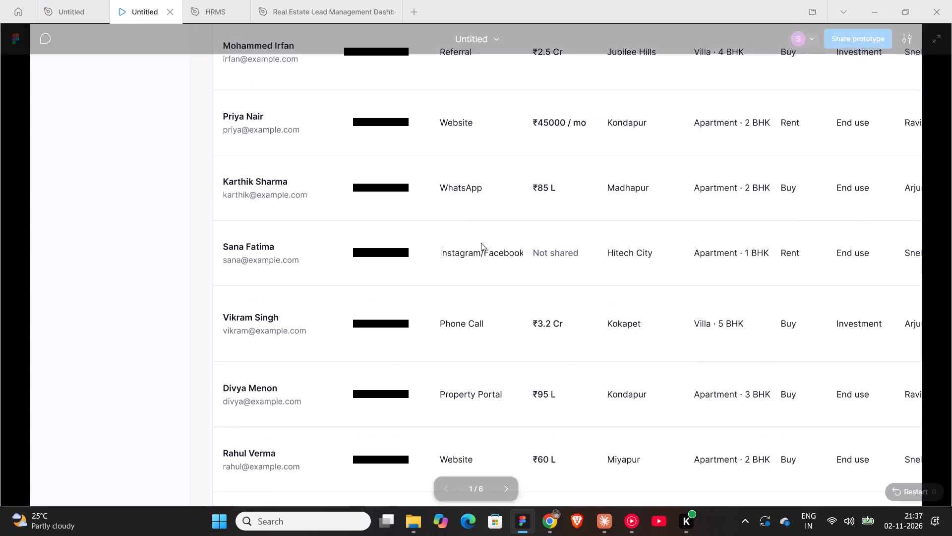
{"action": "left_click_drag", "start_coordinate": [811, 241], "coordinate": [477, 241]}
{"action": "left_click_drag", "start_coordinate": [684, 250], "coordinate": [435, 252]}
{"action": "scroll", "coordinate": [495, 246], "scroll_direction": "up", "scroll_amount": 9}
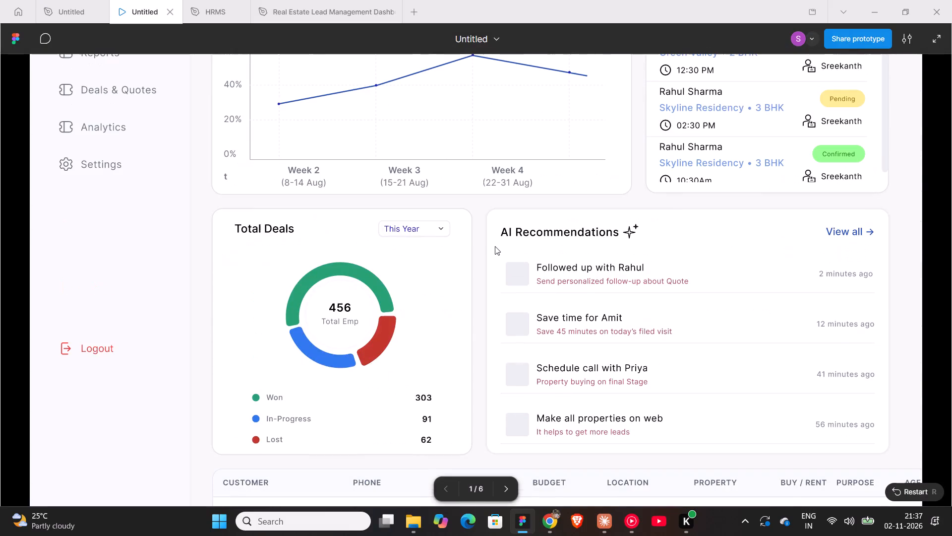
{"action": "left_click", "coordinate": [72, 5]}
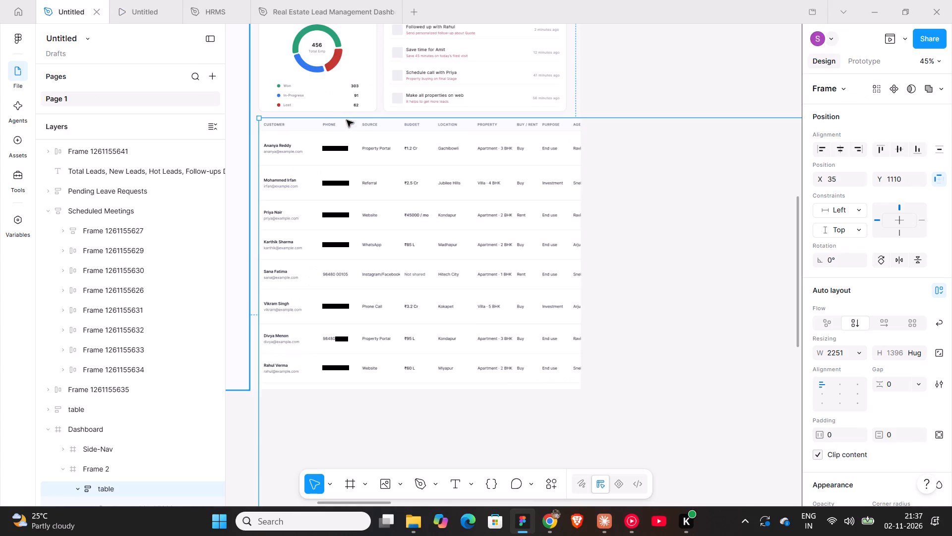
Select the leads table inside the Dashboard frame and set its prototype scroll overflow to Horizontal.
{"action": "triple_click", "coordinate": [338, 123]}
{"action": "double_click", "coordinate": [306, 126]}
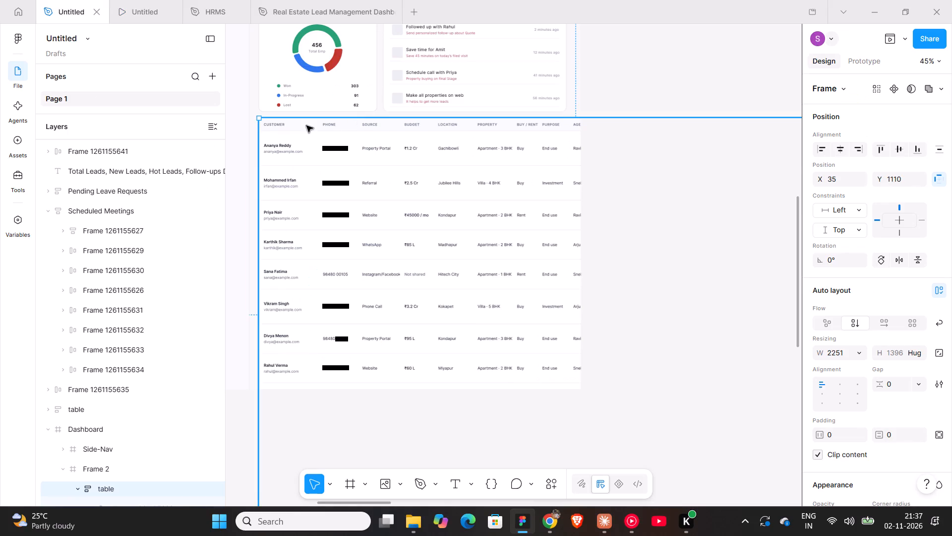
{"action": "triple_click", "coordinate": [306, 126]}
{"action": "double_click", "coordinate": [306, 126]}
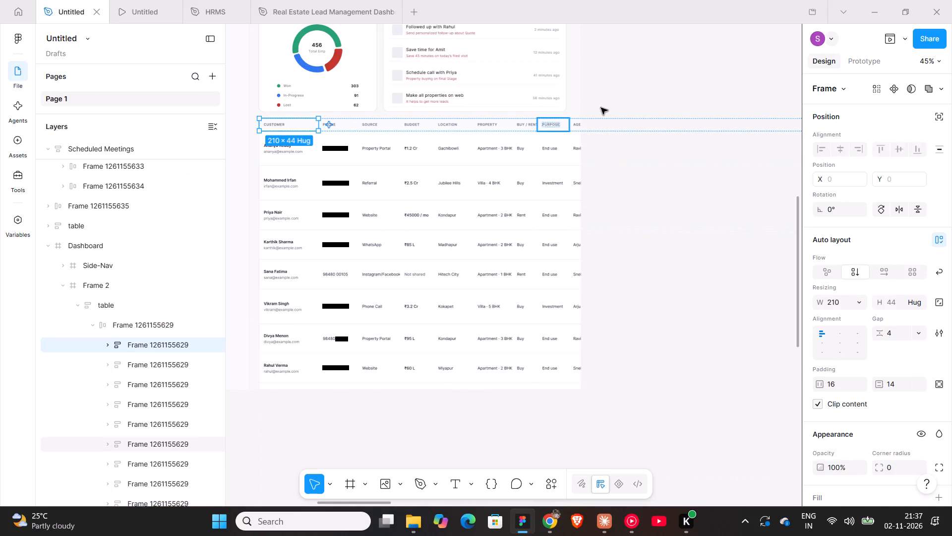
{"action": "left_click", "coordinate": [654, 78]}
{"action": "double_click", "coordinate": [524, 190]}
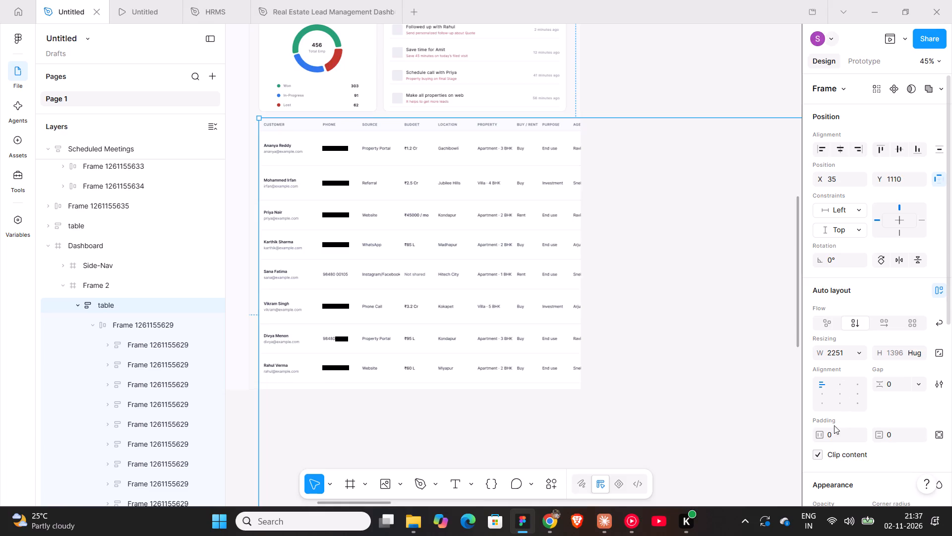
{"action": "left_click", "coordinate": [866, 69]}
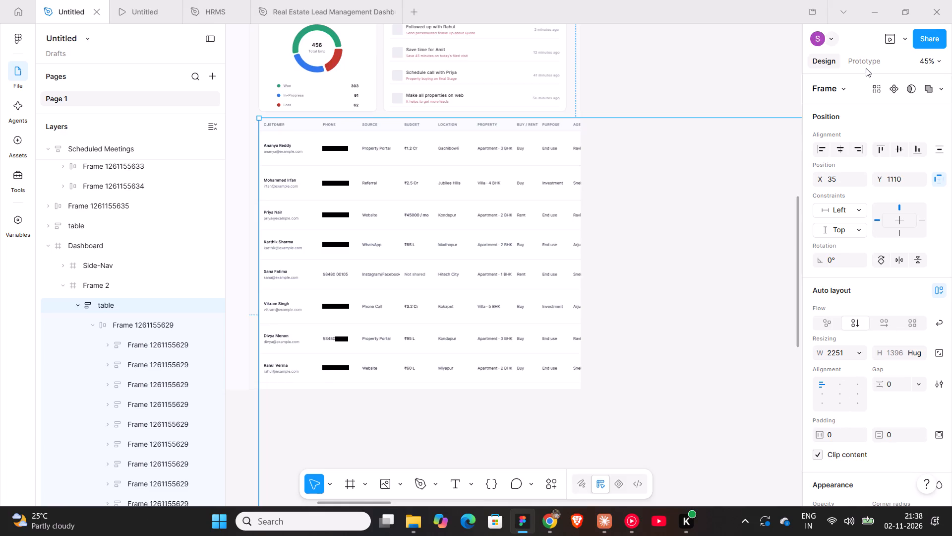
{"action": "left_click", "coordinate": [863, 58]}
{"action": "left_click", "coordinate": [894, 188]}
{"action": "left_click", "coordinate": [895, 170]}
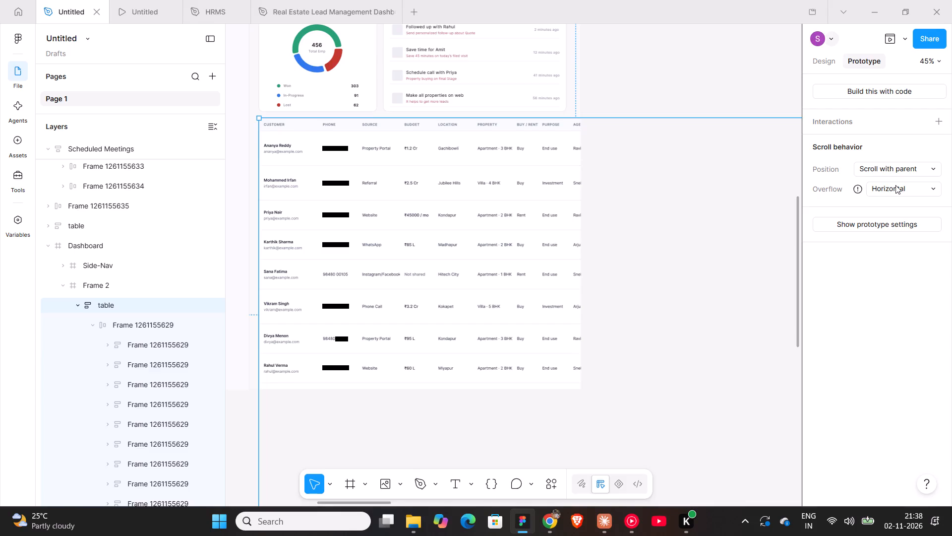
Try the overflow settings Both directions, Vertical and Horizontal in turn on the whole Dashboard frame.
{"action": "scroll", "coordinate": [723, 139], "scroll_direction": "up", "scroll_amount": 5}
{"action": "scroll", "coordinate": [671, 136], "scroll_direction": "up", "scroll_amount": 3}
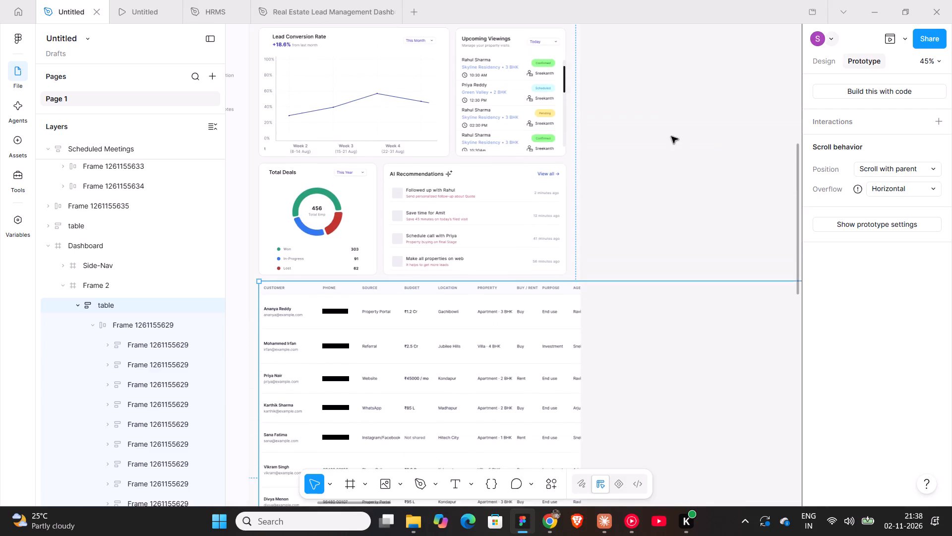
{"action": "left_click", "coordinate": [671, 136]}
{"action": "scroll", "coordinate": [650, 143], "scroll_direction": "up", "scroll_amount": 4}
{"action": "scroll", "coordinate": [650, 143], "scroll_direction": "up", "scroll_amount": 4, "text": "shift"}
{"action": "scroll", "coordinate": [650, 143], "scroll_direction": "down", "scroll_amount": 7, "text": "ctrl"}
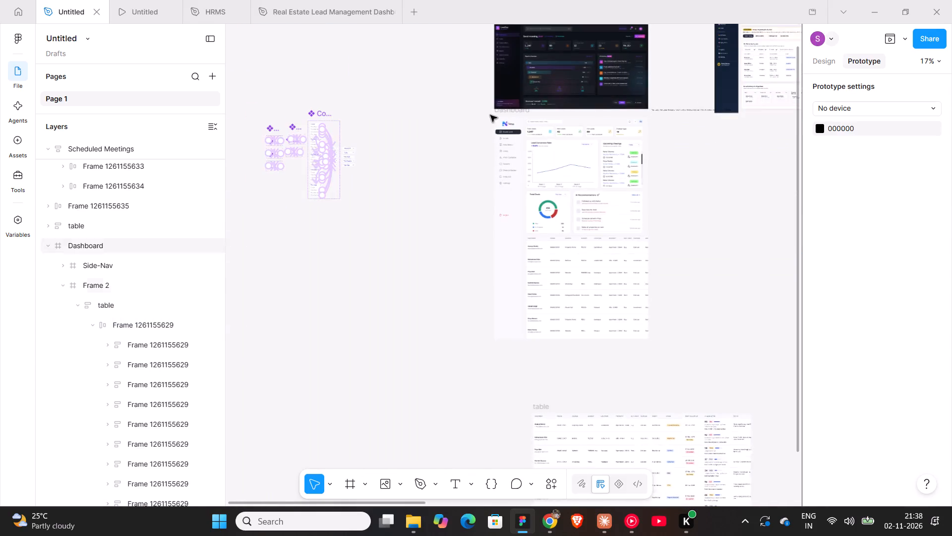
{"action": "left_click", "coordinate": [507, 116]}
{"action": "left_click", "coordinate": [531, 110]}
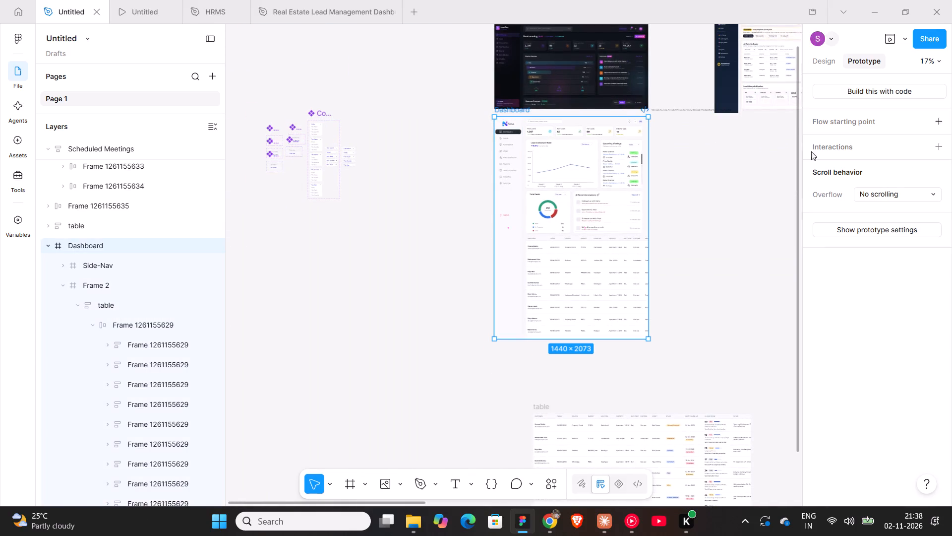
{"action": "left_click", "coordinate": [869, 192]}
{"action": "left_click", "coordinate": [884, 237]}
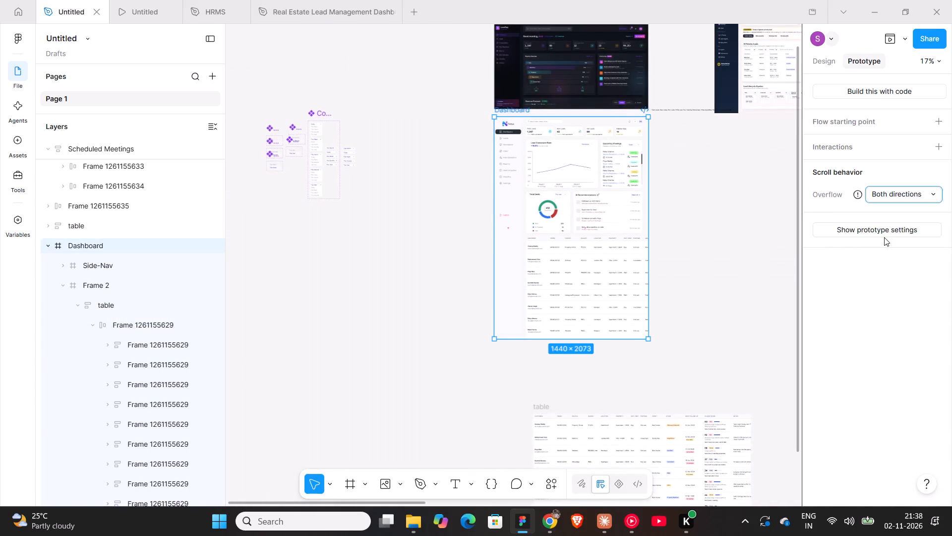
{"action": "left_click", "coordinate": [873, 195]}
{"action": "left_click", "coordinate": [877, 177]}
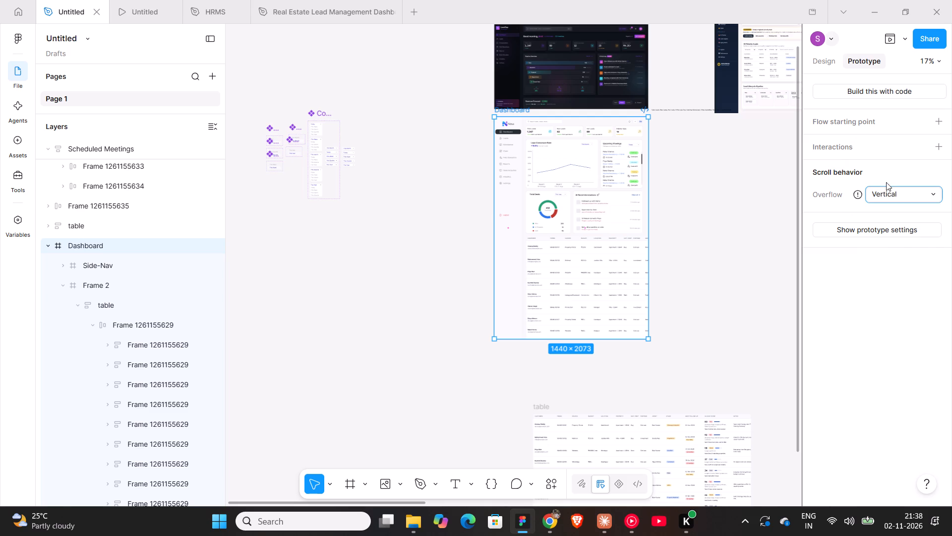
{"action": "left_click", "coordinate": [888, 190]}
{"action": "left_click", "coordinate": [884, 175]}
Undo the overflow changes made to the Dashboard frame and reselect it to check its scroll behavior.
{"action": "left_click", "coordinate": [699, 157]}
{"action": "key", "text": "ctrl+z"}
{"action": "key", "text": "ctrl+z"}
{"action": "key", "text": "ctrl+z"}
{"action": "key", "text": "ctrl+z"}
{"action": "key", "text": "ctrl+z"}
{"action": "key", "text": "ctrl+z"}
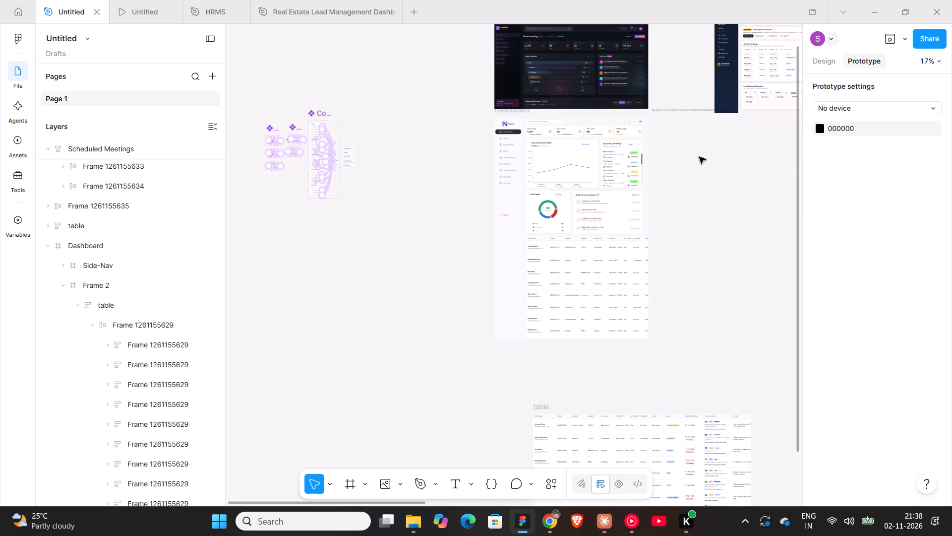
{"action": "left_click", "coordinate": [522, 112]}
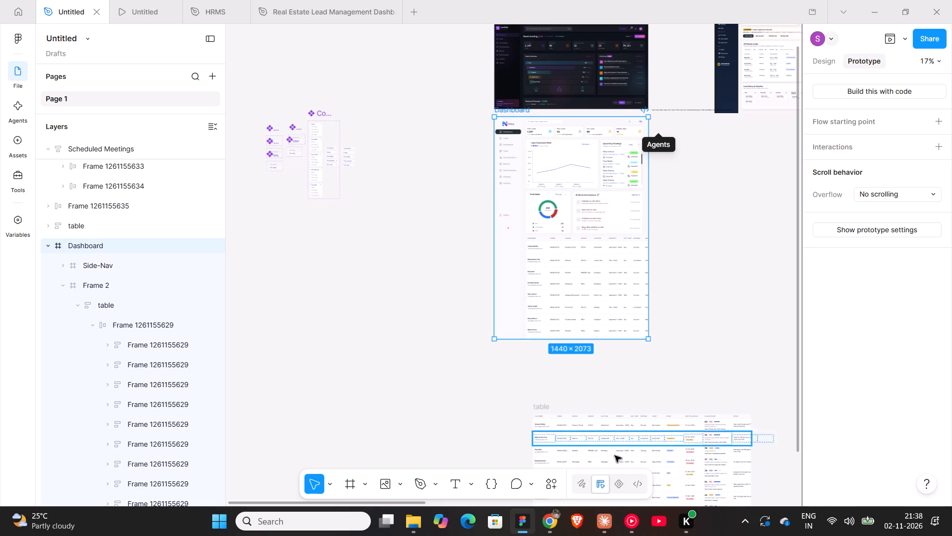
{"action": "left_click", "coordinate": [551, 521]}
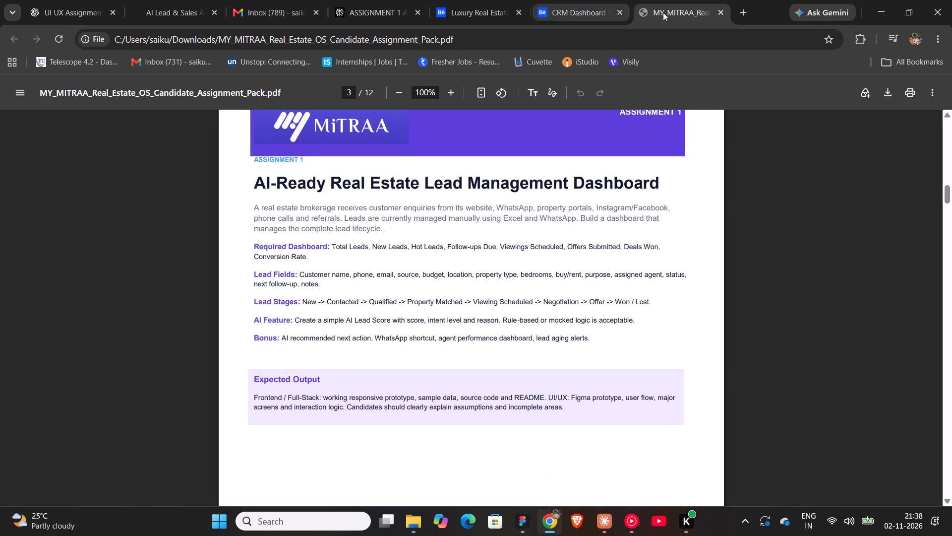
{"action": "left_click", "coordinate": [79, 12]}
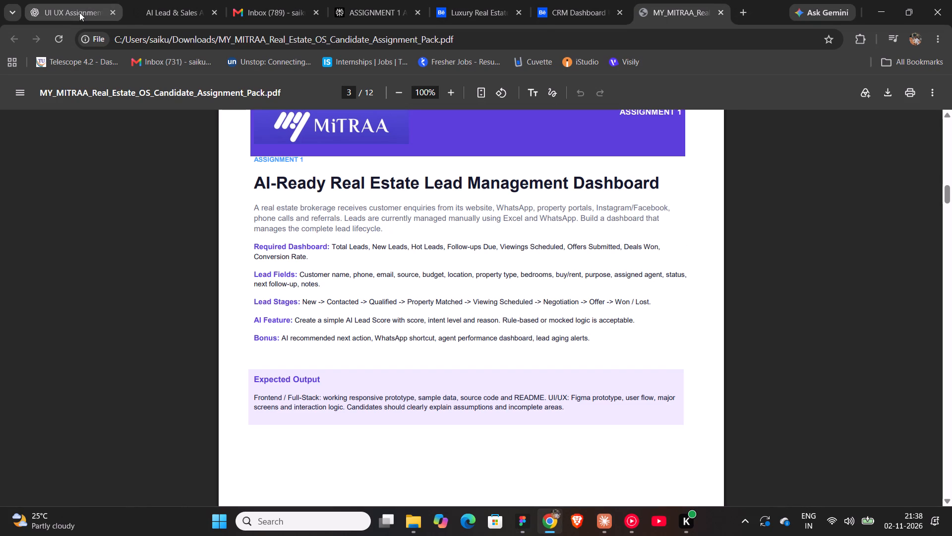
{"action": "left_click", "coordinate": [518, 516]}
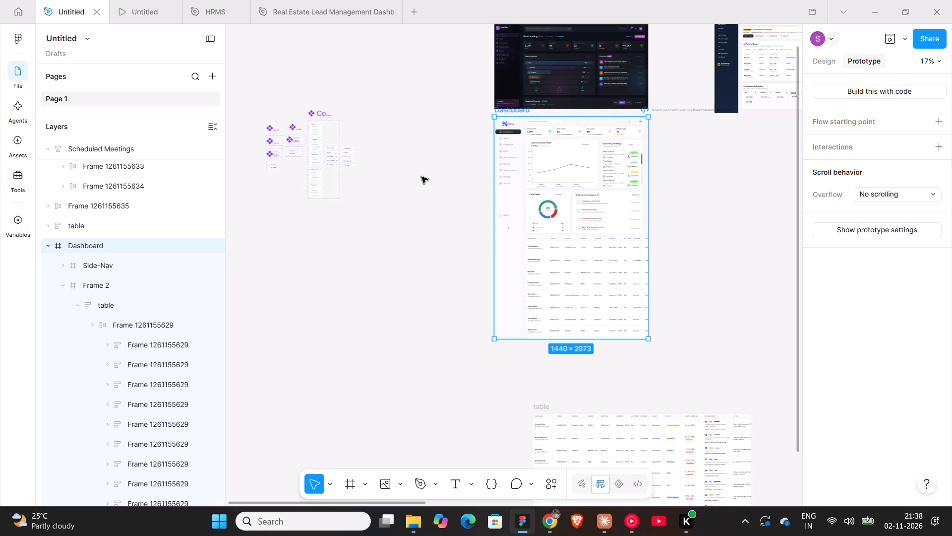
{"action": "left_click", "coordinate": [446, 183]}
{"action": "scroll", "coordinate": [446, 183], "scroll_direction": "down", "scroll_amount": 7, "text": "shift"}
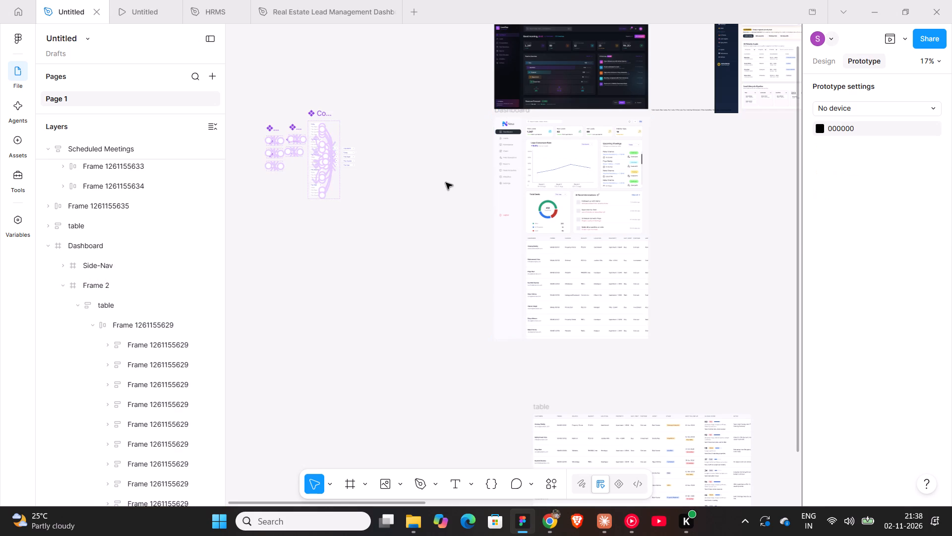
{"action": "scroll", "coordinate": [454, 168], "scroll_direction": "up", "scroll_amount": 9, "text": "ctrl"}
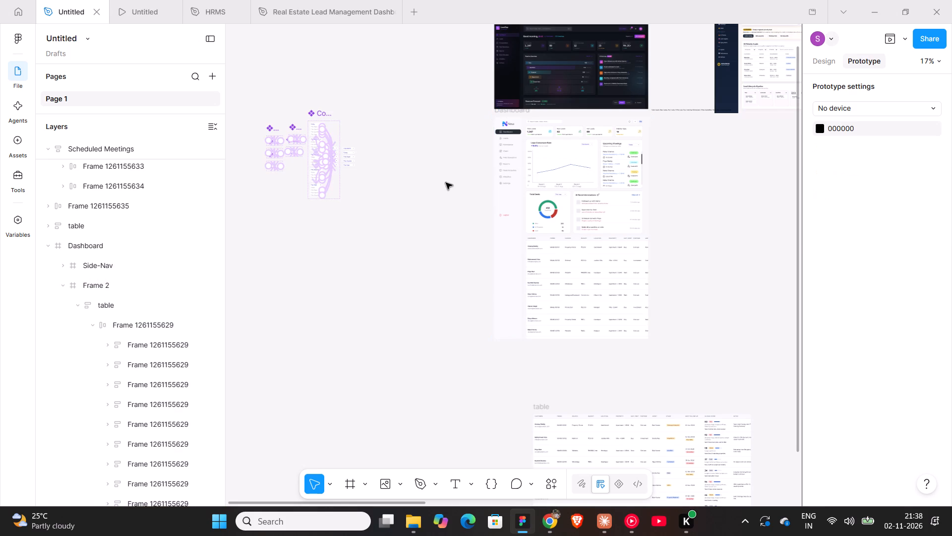